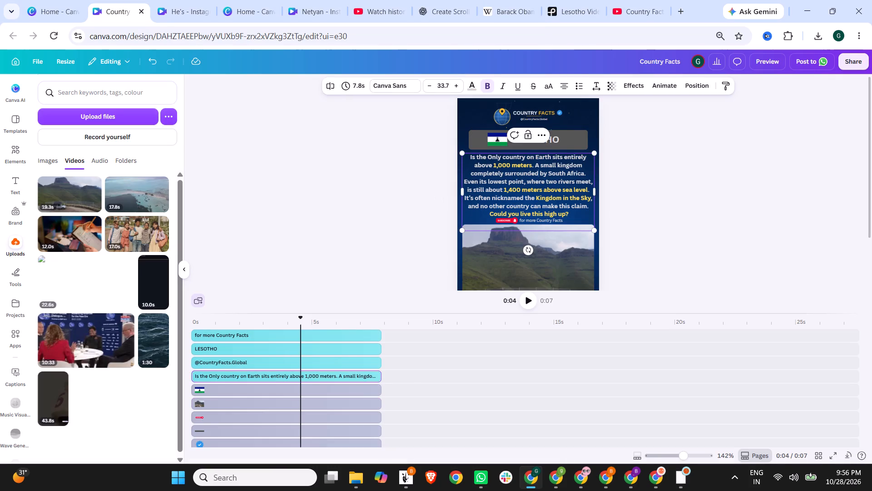
{"action": "key", "text": "ctrl+v"}
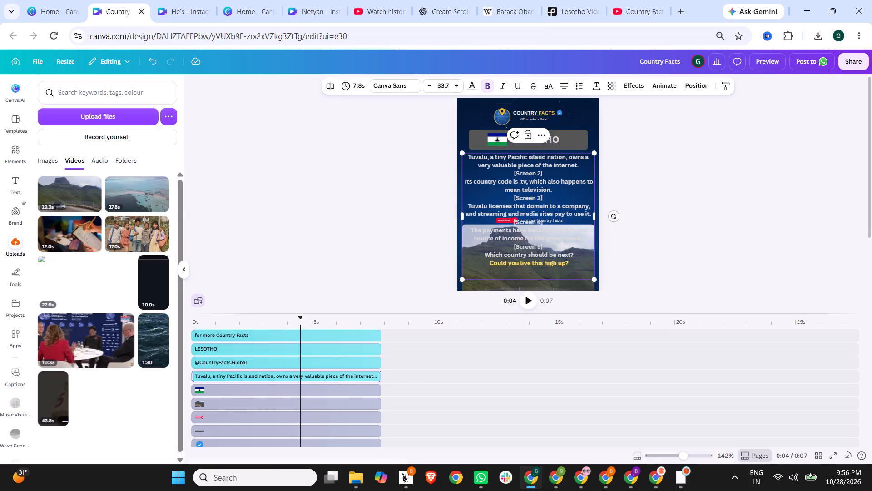
Change the opening of the fact text from "Tuvalu, a tiny" to "A tiny".
{"action": "left_click", "coordinate": [490, 158]}
{"action": "left_click_drag", "start_coordinate": [494, 158], "coordinate": [461, 156]}
{"action": "key", "text": "shift+a"}
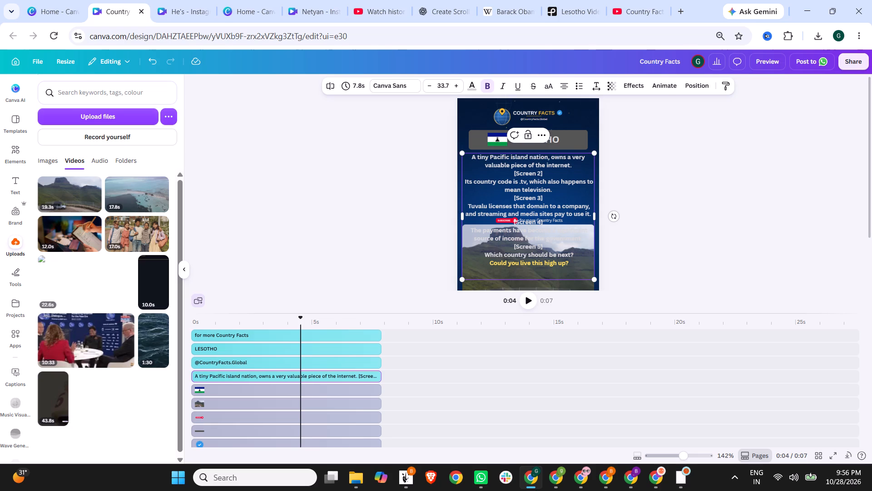
Remove the [Screen 2] and [Screen 3] labels and run the "Tuvalu licenses" sentence on after "television.".
{"action": "left_click_drag", "start_coordinate": [570, 173], "coordinate": [500, 171]}
{"action": "key", "text": "BackSpace"}
{"action": "key", "text": "BackSpace"}
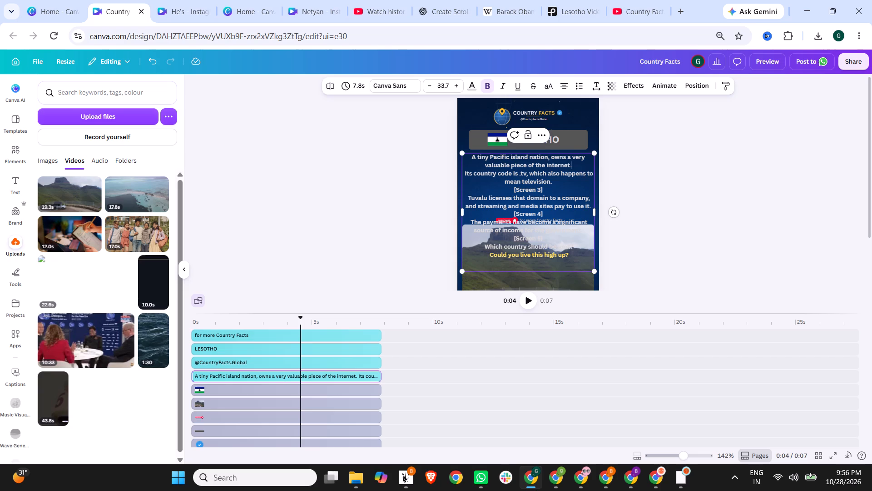
{"action": "left_click_drag", "start_coordinate": [554, 191], "coordinate": [503, 192]}
{"action": "key", "text": "BackSpace"}
{"action": "key", "text": "Delete"}
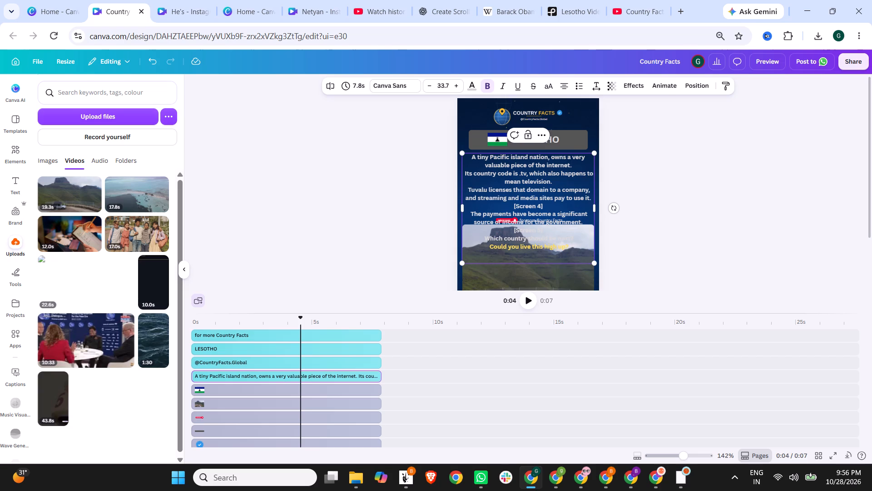
{"action": "key", "text": "BackSpace"}
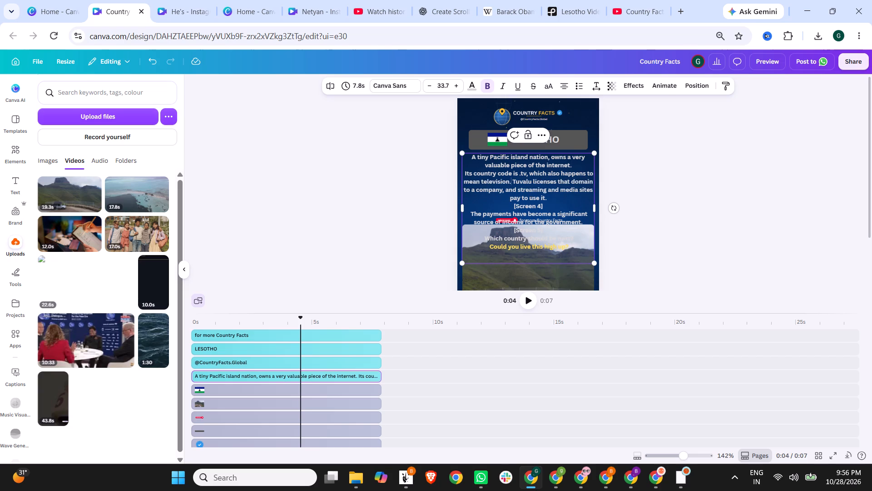
Remove the [Screen 4] label and run "The payments have become" on after "pay to use it.".
{"action": "left_click_drag", "start_coordinate": [552, 196], "coordinate": [503, 196]}
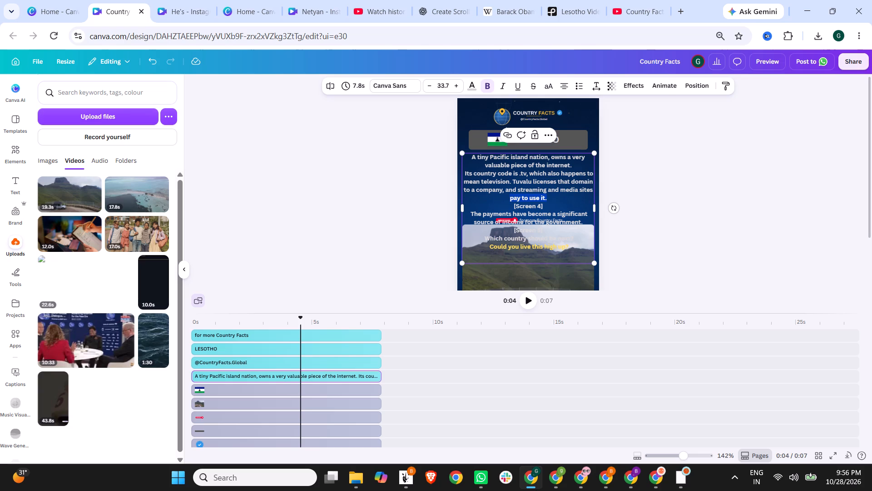
{"action": "left_click_drag", "start_coordinate": [552, 205], "coordinate": [495, 206]}
{"action": "key", "text": "BackSpace"}
{"action": "key", "text": "BackSpace"}
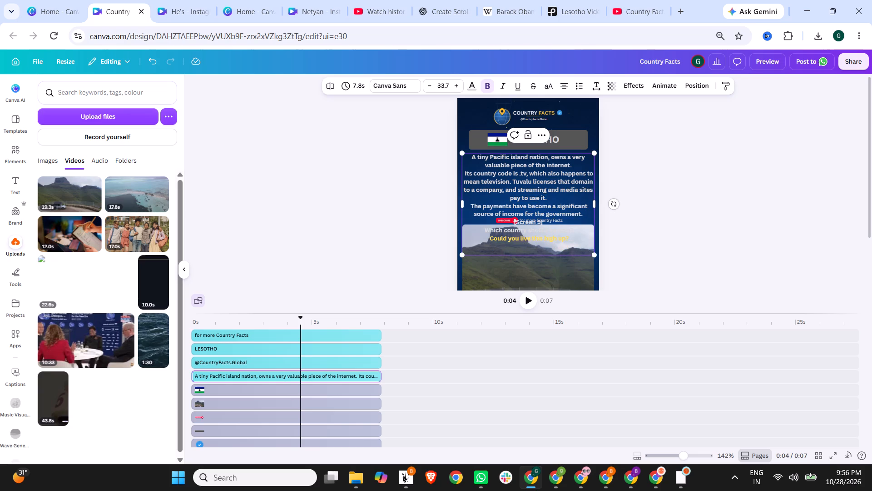
{"action": "key", "text": "Delete"}
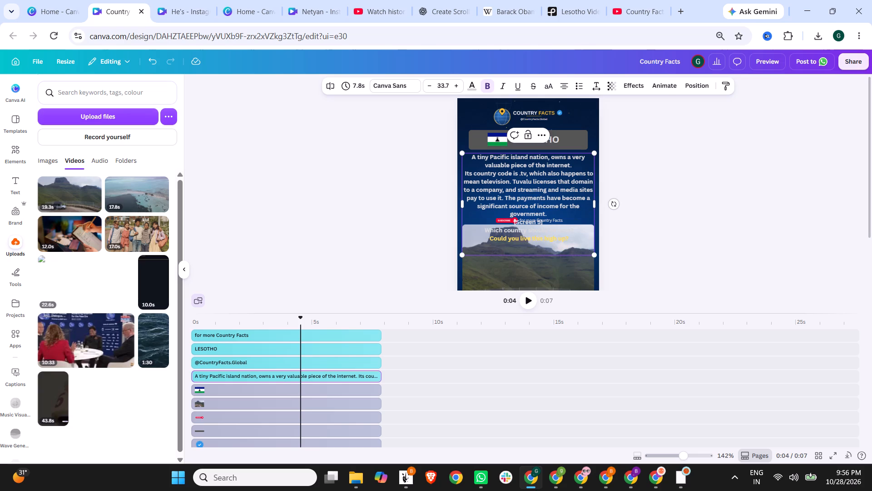
{"action": "key", "text": "space"}
{"action": "key", "text": "Delete"}
Join the "Its country code is .tv" sentence onto the end of the opening sentence, separated by a space.
{"action": "left_click", "coordinate": [580, 166]}
{"action": "key", "text": "Delete"}
{"action": "key", "text": "space"}
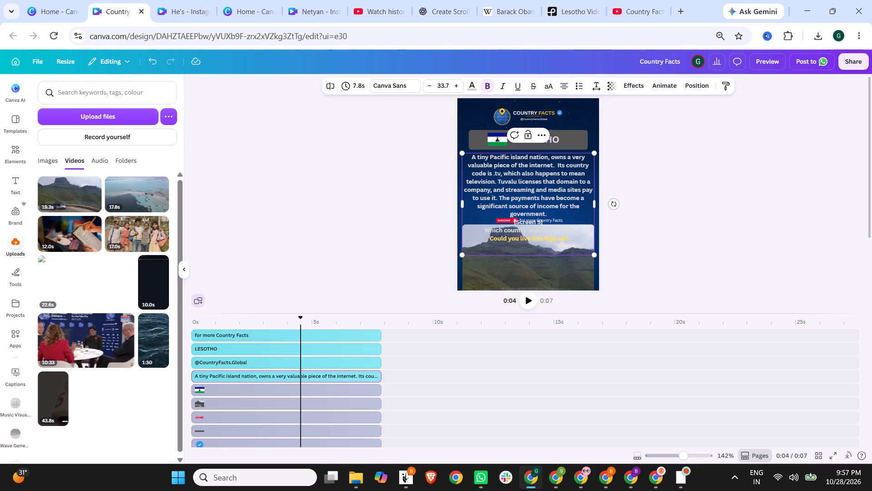
Merge the two sentences after "pay to use it" by replacing ". The payments have" with " and have".
{"action": "left_click_drag", "start_coordinate": [515, 199], "coordinate": [500, 198]}
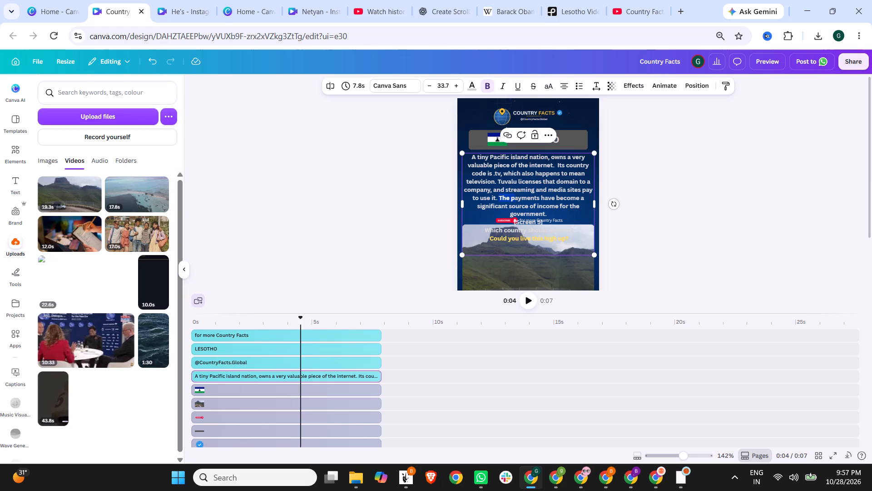
{"action": "left_click", "coordinate": [500, 198]}
{"action": "left_click", "coordinate": [552, 196]}
{"action": "left_click_drag", "start_coordinate": [555, 197], "coordinate": [505, 197]}
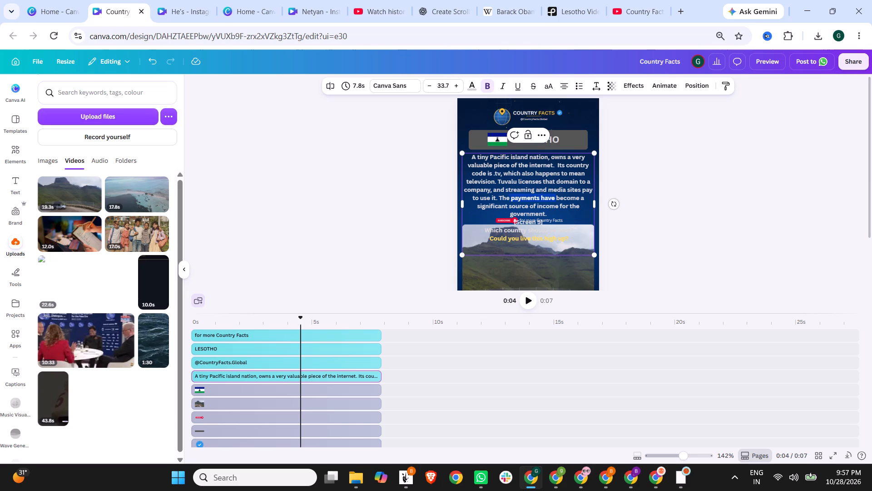
{"action": "left_click_drag", "start_coordinate": [505, 197], "coordinate": [496, 197]}
{"action": "key", "text": "space"}
{"action": "type", "text": "and"}
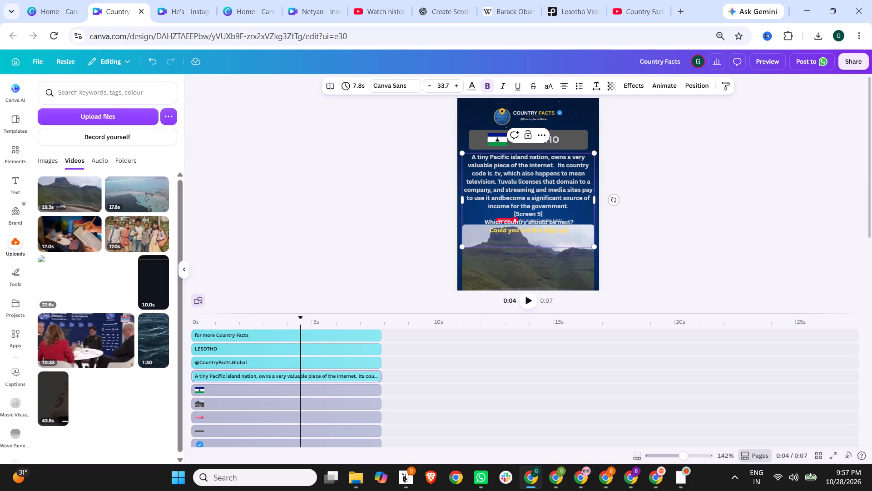
{"action": "key", "text": "space"}
{"action": "type", "text": "have"}
{"action": "key", "text": "space"}
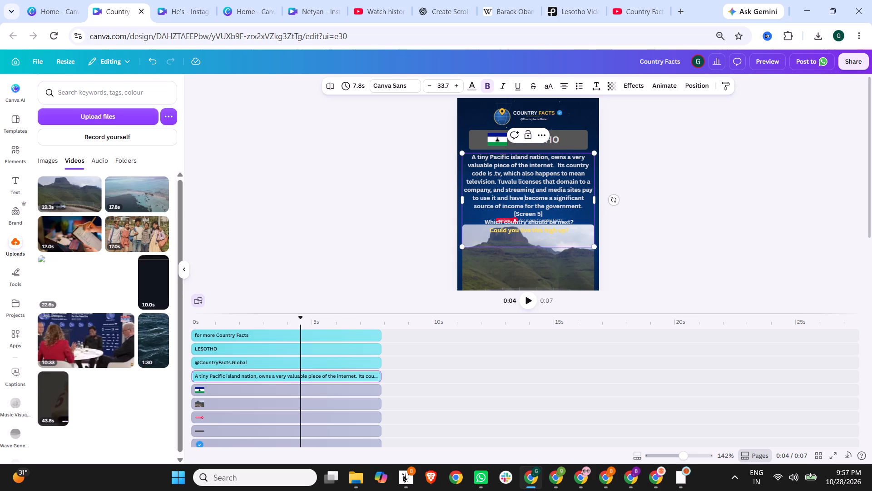
Remove the [Screen 5] label above "Which country should be next?" along with its empty line.
{"action": "left_click_drag", "start_coordinate": [562, 210], "coordinate": [466, 206]}
{"action": "left_click", "coordinate": [558, 205]}
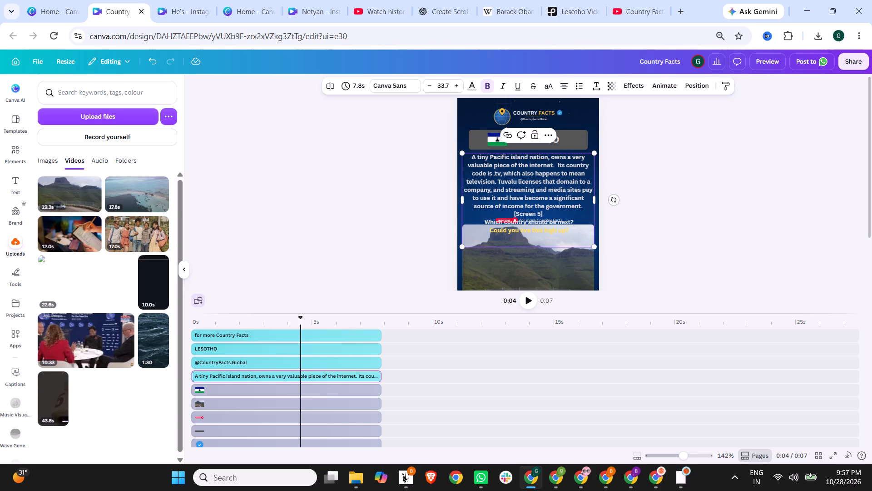
{"action": "left_click_drag", "start_coordinate": [562, 214], "coordinate": [500, 214]}
{"action": "key", "text": "BackSpace"}
{"action": "key", "text": "BackSpace"}
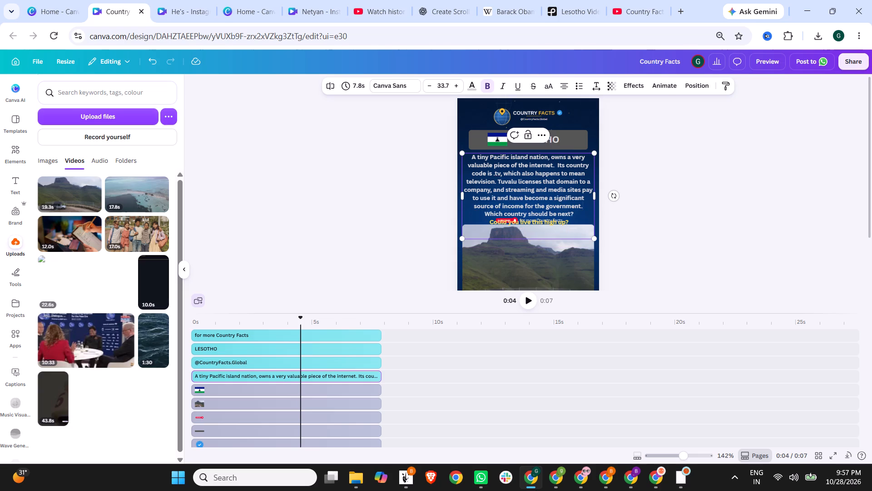
Delete the leftover line "Could you live this high up?" from the end of the fact text.
{"action": "left_click_drag", "start_coordinate": [579, 221], "coordinate": [466, 228]}
{"action": "left_click_drag", "start_coordinate": [576, 220], "coordinate": [576, 221]}
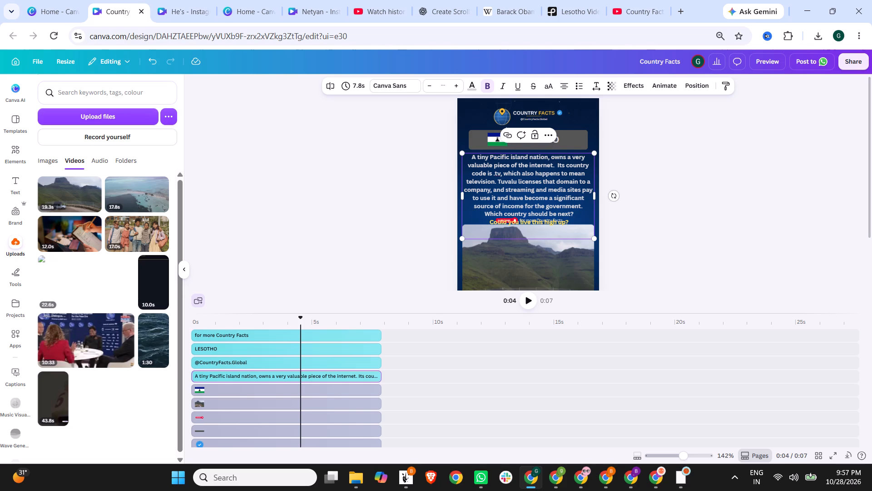
{"action": "left_click_drag", "start_coordinate": [576, 221], "coordinate": [483, 225]}
{"action": "key", "text": "BackSpace"}
Colour the closing question "Which country should be next?" yellow.
{"action": "left_click_drag", "start_coordinate": [576, 212], "coordinate": [509, 218]}
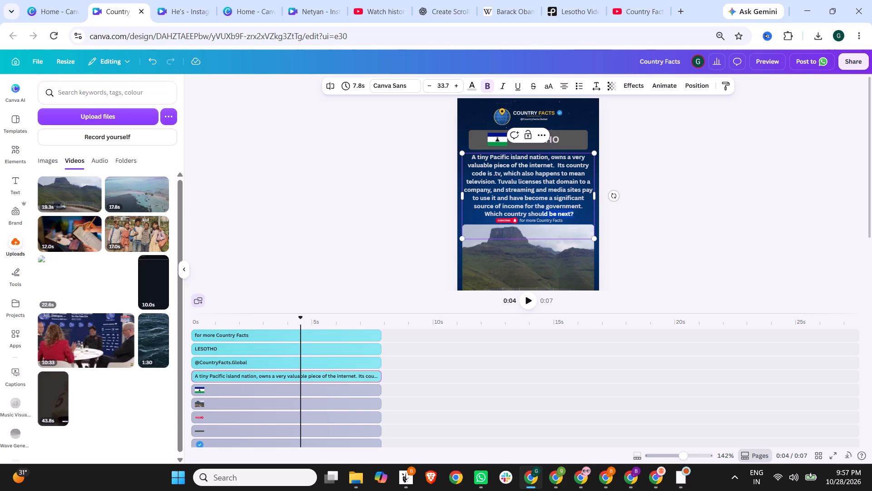
{"action": "left_click_drag", "start_coordinate": [509, 218], "coordinate": [482, 215]}
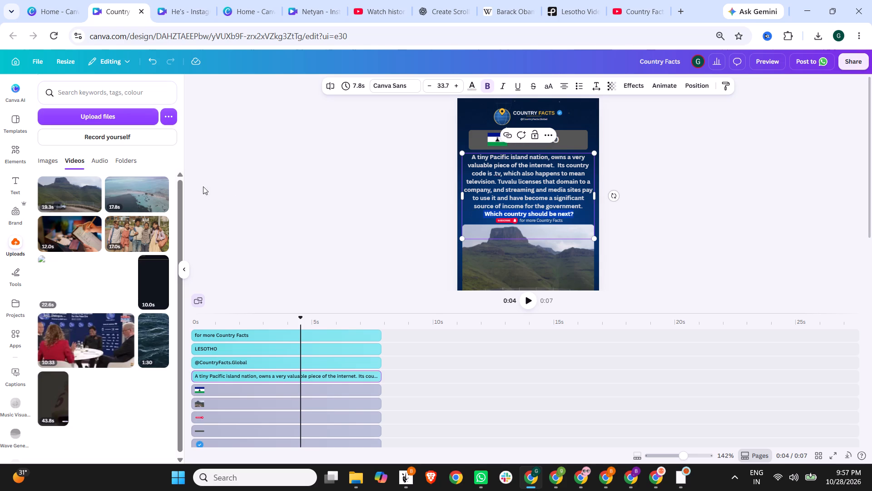
{"action": "scroll", "coordinate": [146, 175], "scroll_direction": "up", "scroll_amount": 5}
{"action": "left_click", "coordinate": [476, 84]}
{"action": "left_click", "coordinate": [100, 410]}
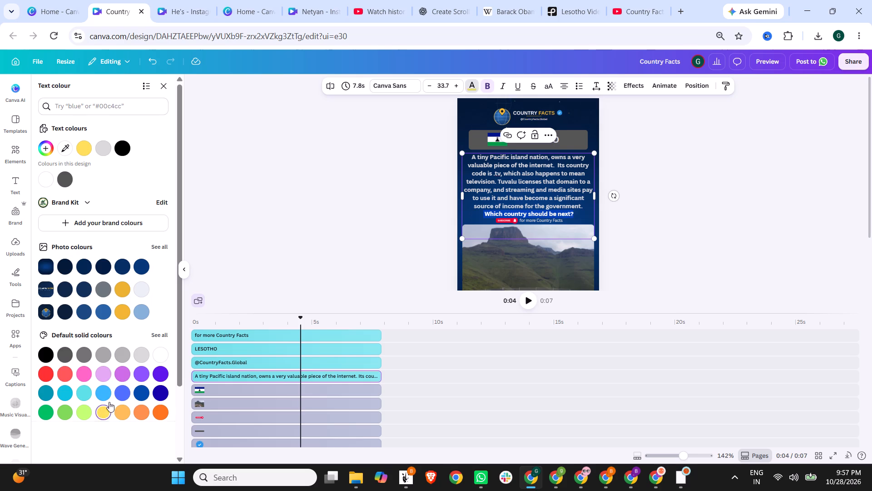
Highlight "valuable piece of the internet" and ".tv" in the fact text with the same yellow.
{"action": "left_click", "coordinate": [493, 177]}
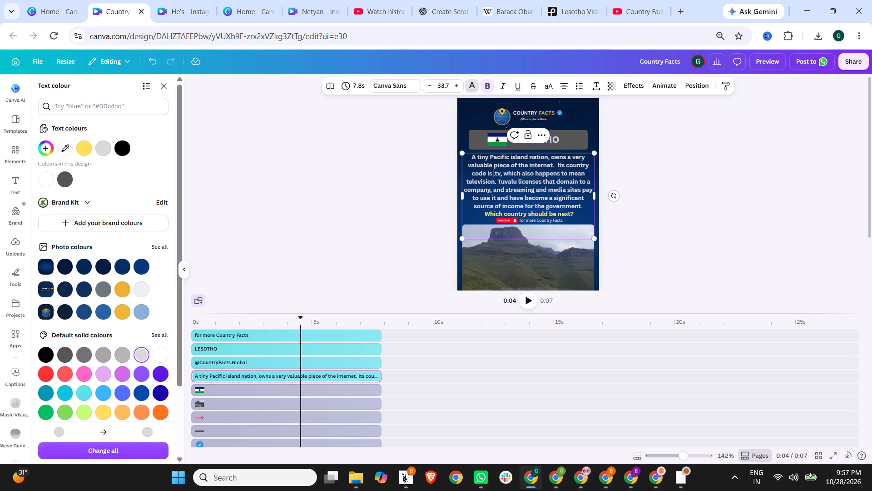
{"action": "left_click_drag", "start_coordinate": [489, 157], "coordinate": [538, 156]}
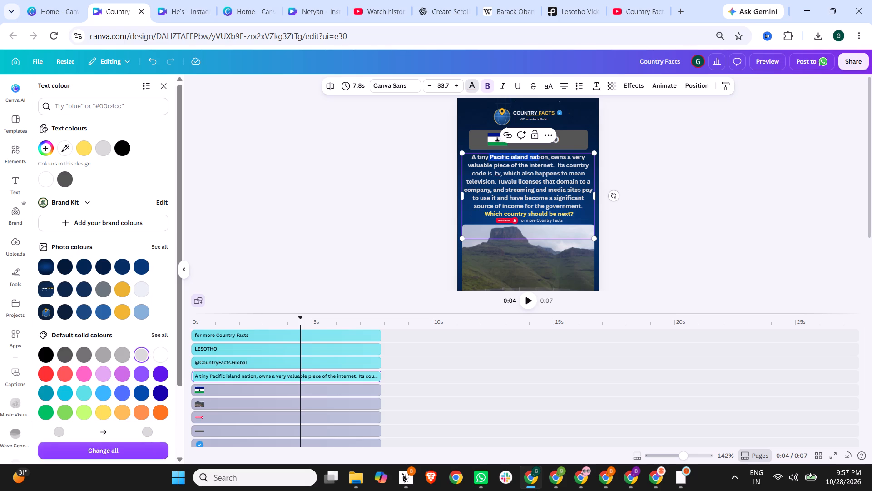
{"action": "left_click_drag", "start_coordinate": [467, 163], "coordinate": [553, 165]}
{"action": "left_click", "coordinate": [86, 149]}
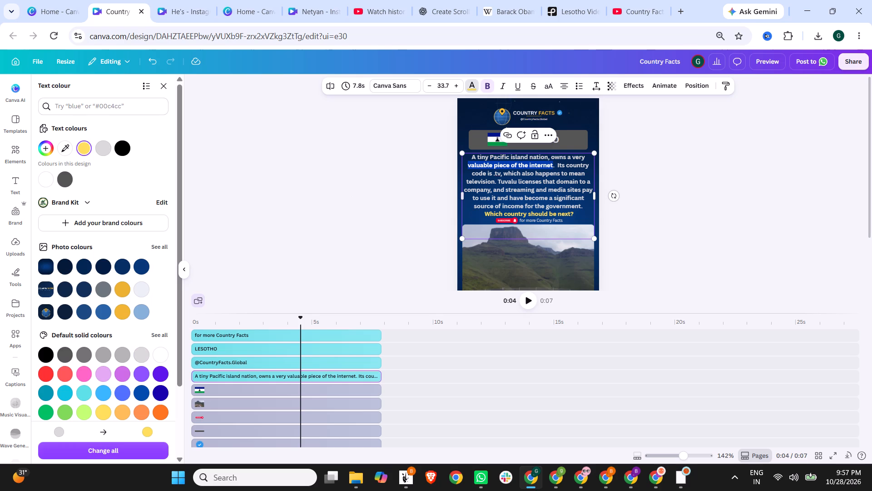
{"action": "left_click_drag", "start_coordinate": [497, 179], "coordinate": [516, 180]}
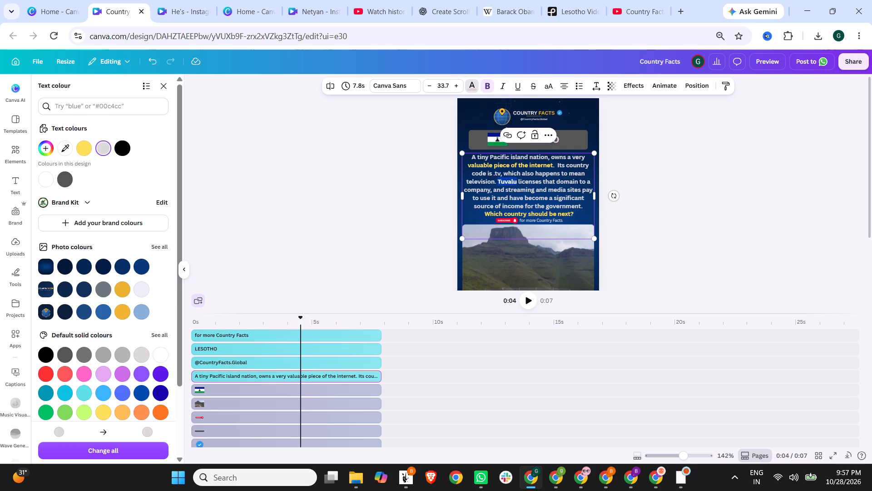
{"action": "left_click_drag", "start_coordinate": [493, 170], "coordinate": [501, 172]}
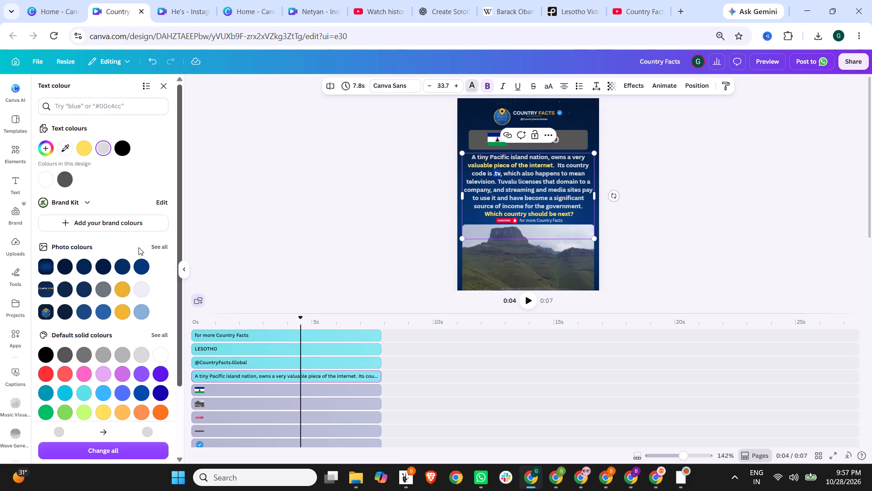
{"action": "left_click", "coordinate": [84, 141]}
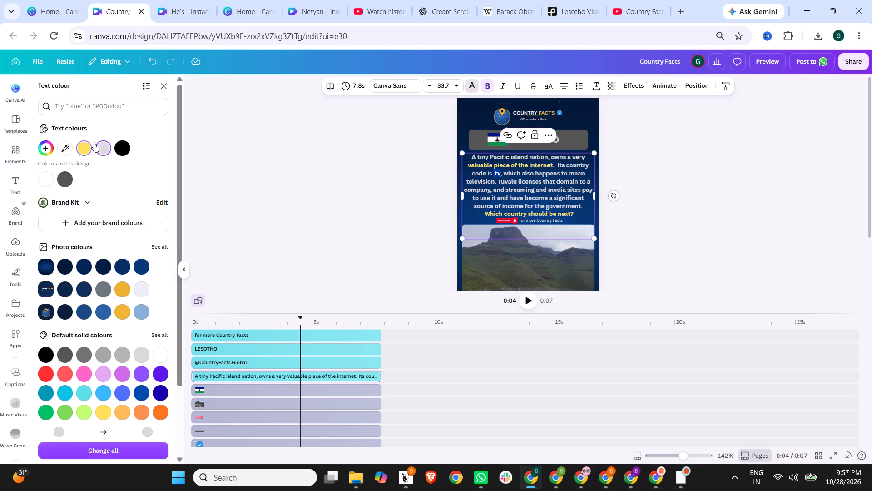
{"action": "left_click", "coordinate": [563, 186]}
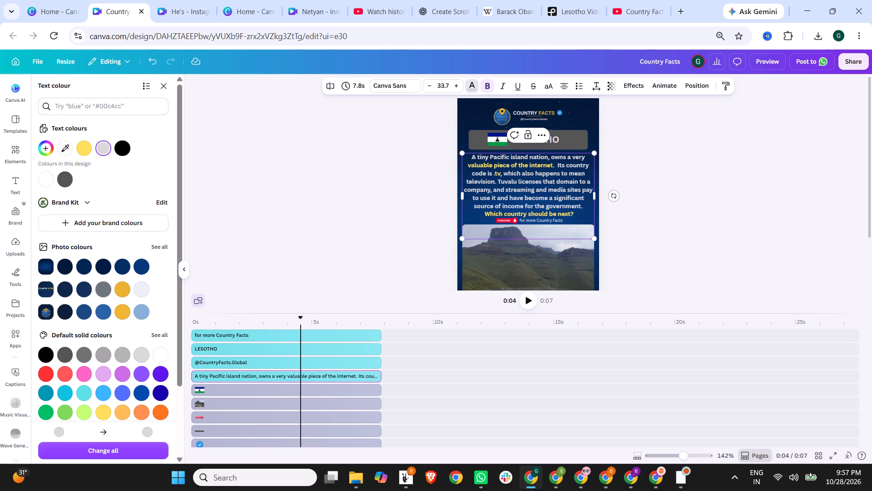
Highlight "streaming and media sites" and "significant" in the fact text in yellow.
{"action": "left_click_drag", "start_coordinate": [505, 190], "coordinate": [580, 190]}
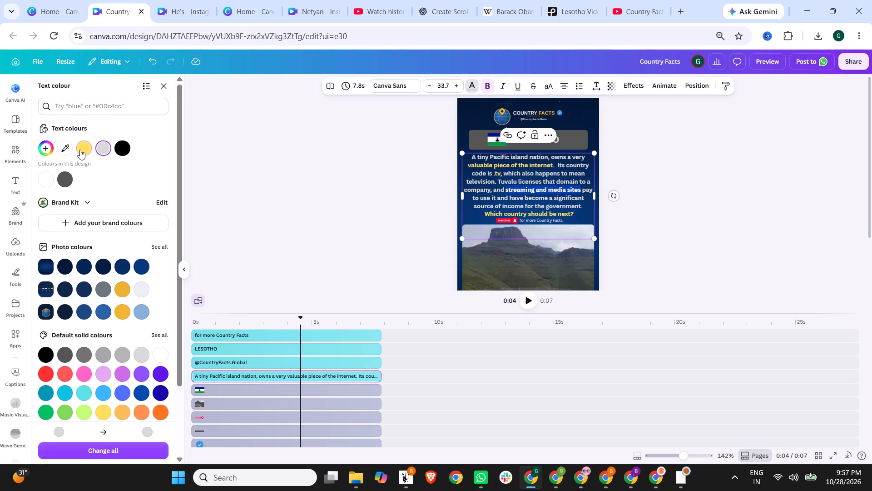
{"action": "left_click", "coordinate": [80, 149]}
{"action": "left_click", "coordinate": [515, 192]}
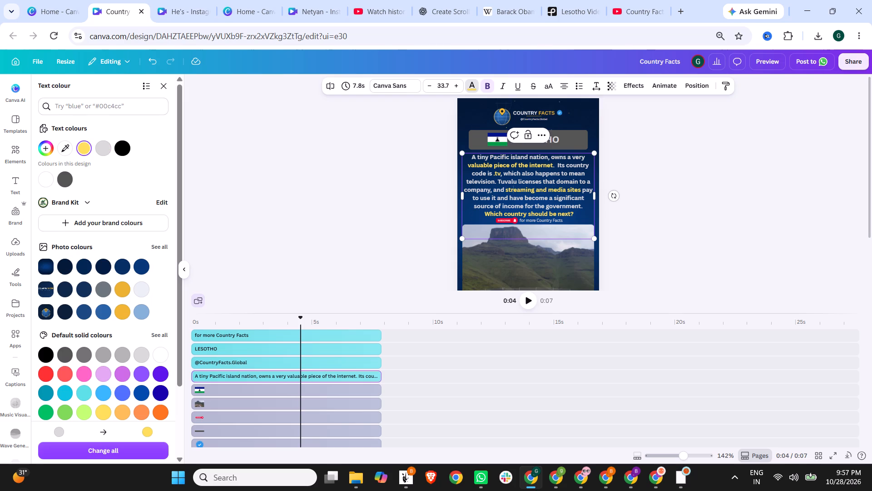
{"action": "left_click_drag", "start_coordinate": [581, 205], "coordinate": [503, 203]}
{"action": "left_click", "coordinate": [563, 199]}
{"action": "left_click_drag", "start_coordinate": [554, 197], "coordinate": [555, 197]}
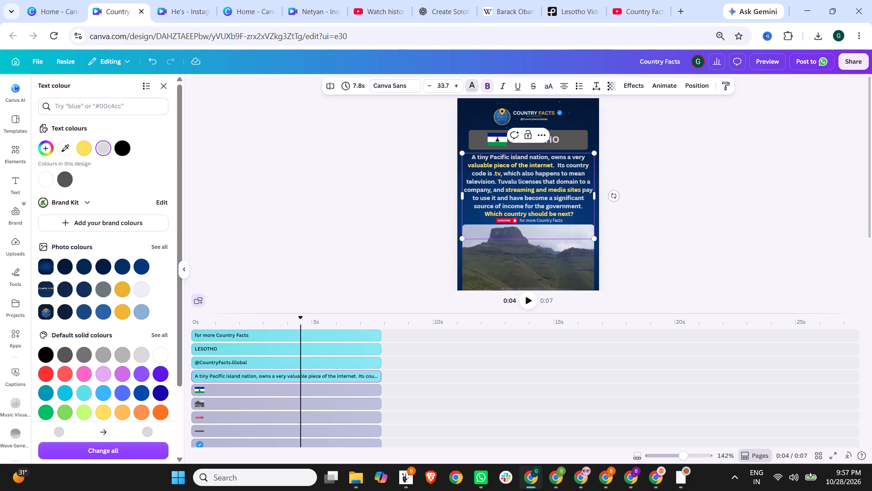
{"action": "left_click_drag", "start_coordinate": [555, 197], "coordinate": [584, 197]}
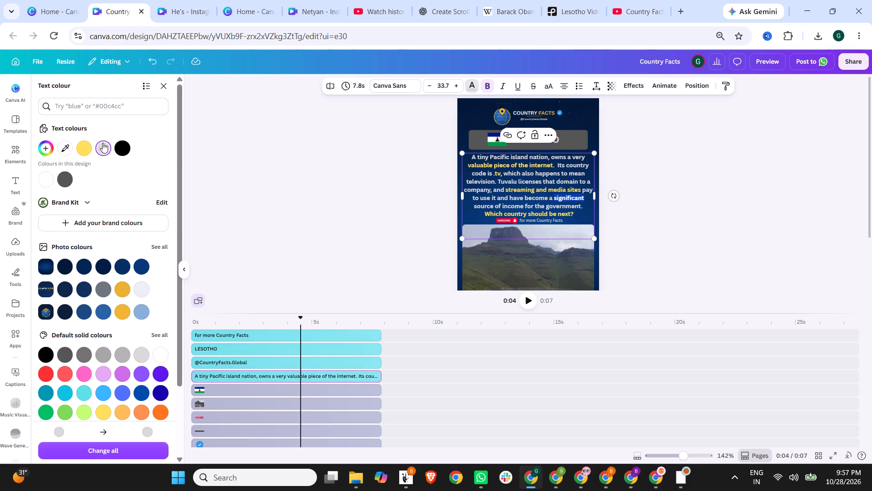
{"action": "left_click", "coordinate": [86, 146]}
{"action": "left_click", "coordinate": [539, 184]}
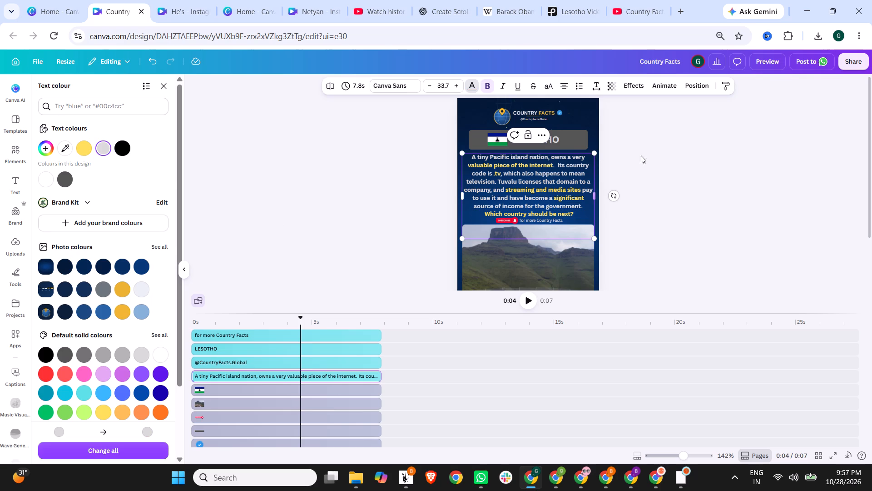
{"action": "left_click", "coordinate": [641, 155]}
Replace the LESOTHO title beside the flag with TUVALU.
{"action": "double_click", "coordinate": [557, 141]}
{"action": "left_click_drag", "start_coordinate": [559, 140], "coordinate": [518, 140]}
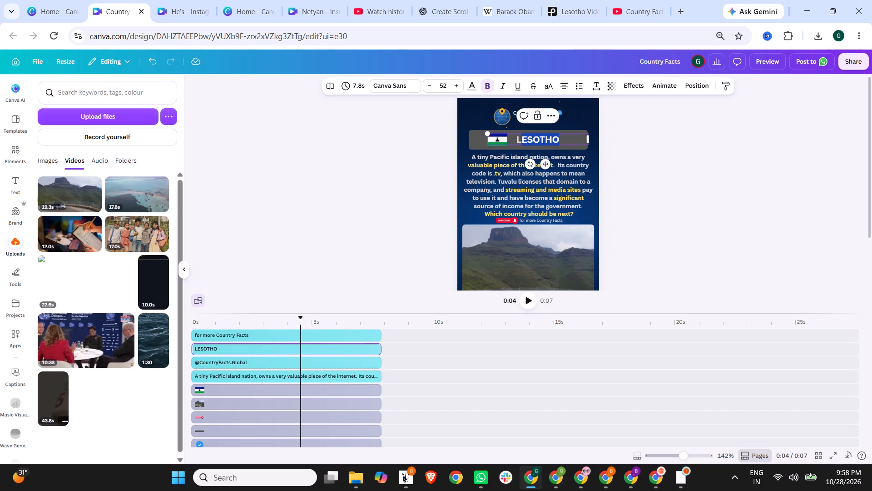
{"action": "left_click_drag", "start_coordinate": [518, 140], "coordinate": [515, 140]}
{"action": "type", "text": "TUVALU"}
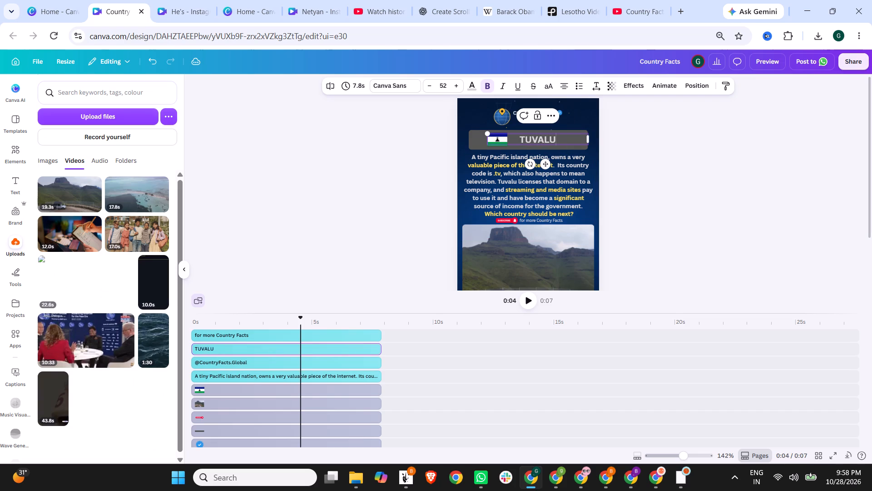
Switch to Pexels, close the open Lesotho clip and search the videos for "tuvalu".
{"action": "left_click", "coordinate": [575, 0]}
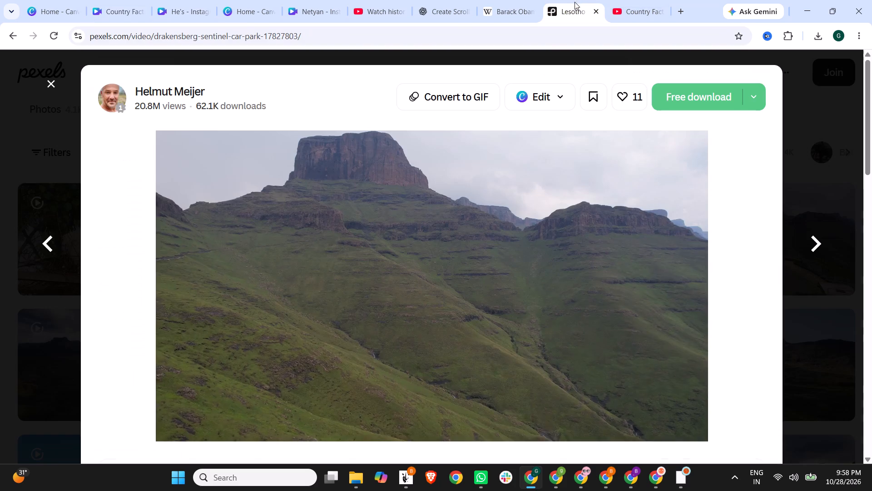
{"action": "left_click", "coordinate": [50, 84]}
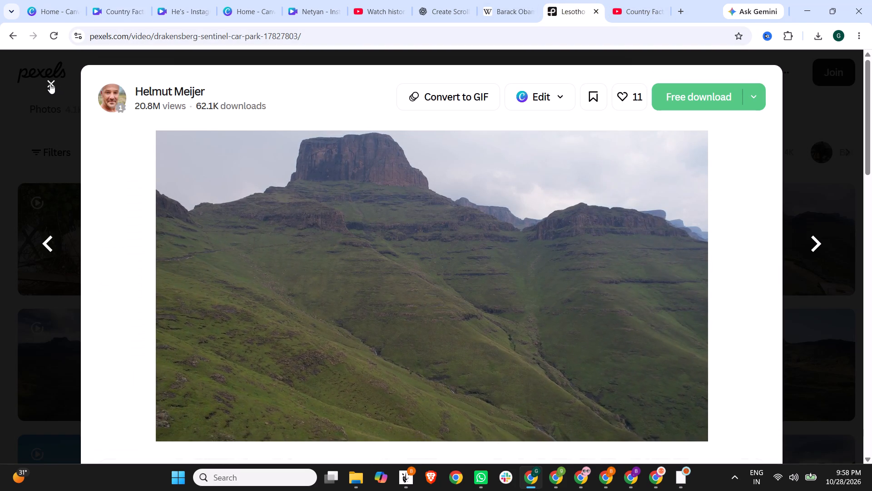
{"action": "left_click_drag", "start_coordinate": [253, 68], "coordinate": [136, 67]}
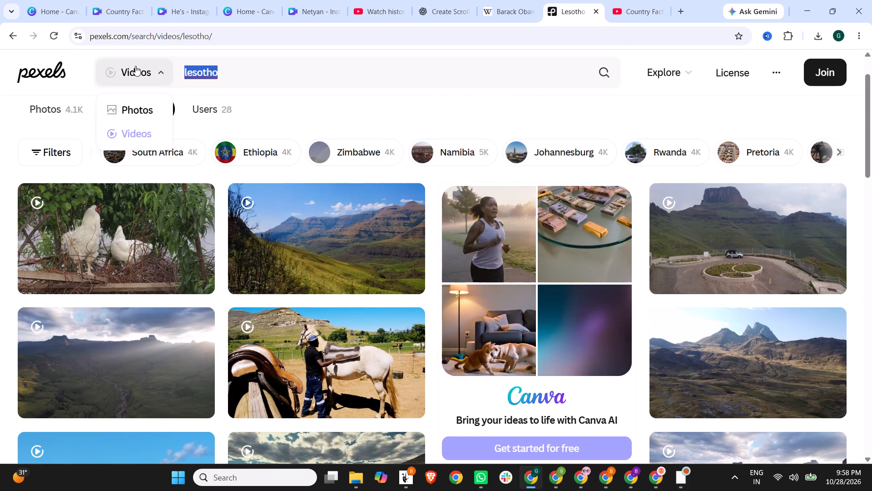
{"action": "type", "text": "tuvalu"}
{"action": "key", "text": "Return"}
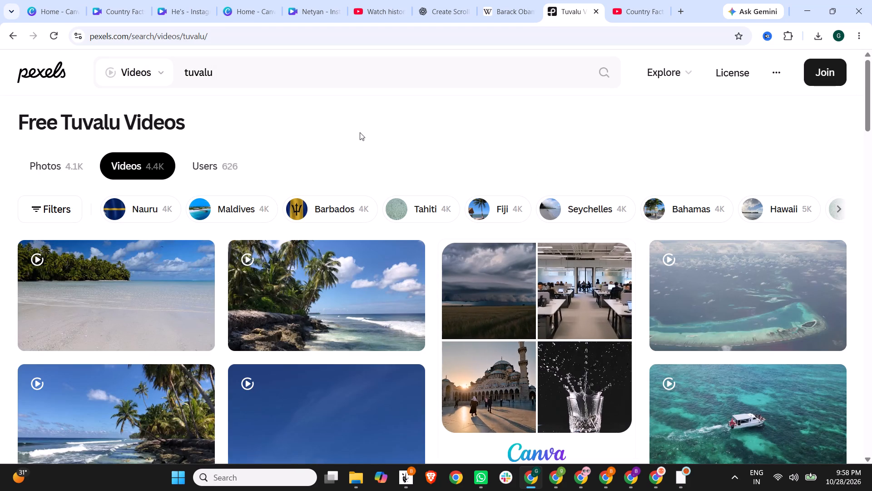
Browse the Tuvalu video results for a clip suited to the Short's background footage.
{"action": "scroll", "coordinate": [360, 132], "scroll_direction": "down", "scroll_amount": 6}
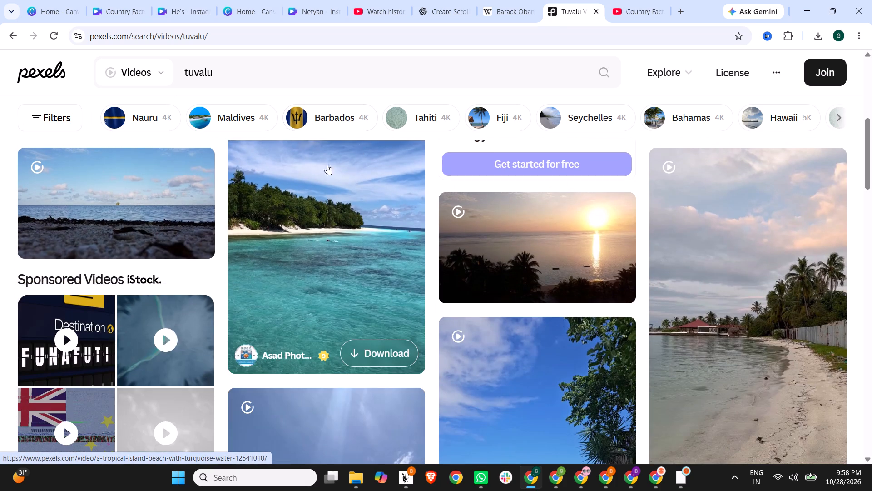
{"action": "scroll", "coordinate": [357, 215], "scroll_direction": "down", "scroll_amount": 1}
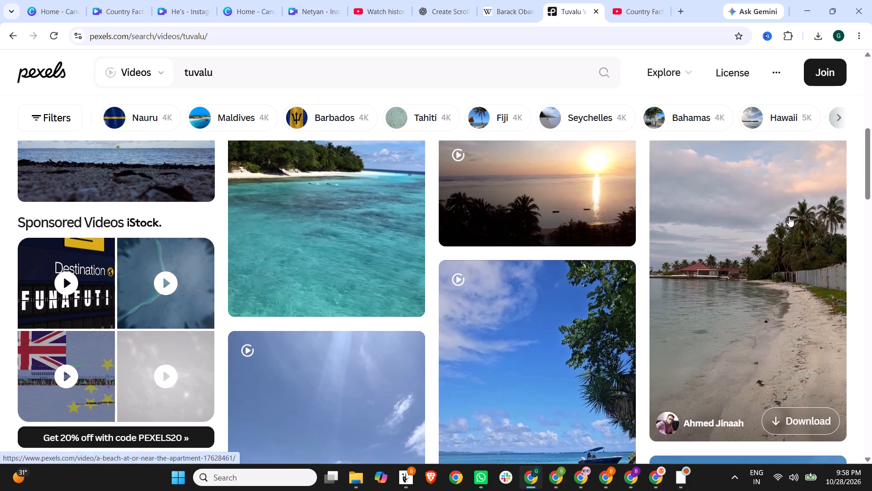
{"action": "scroll", "coordinate": [788, 216], "scroll_direction": "down", "scroll_amount": 2}
{"action": "scroll", "coordinate": [753, 197], "scroll_direction": "down", "scroll_amount": 8}
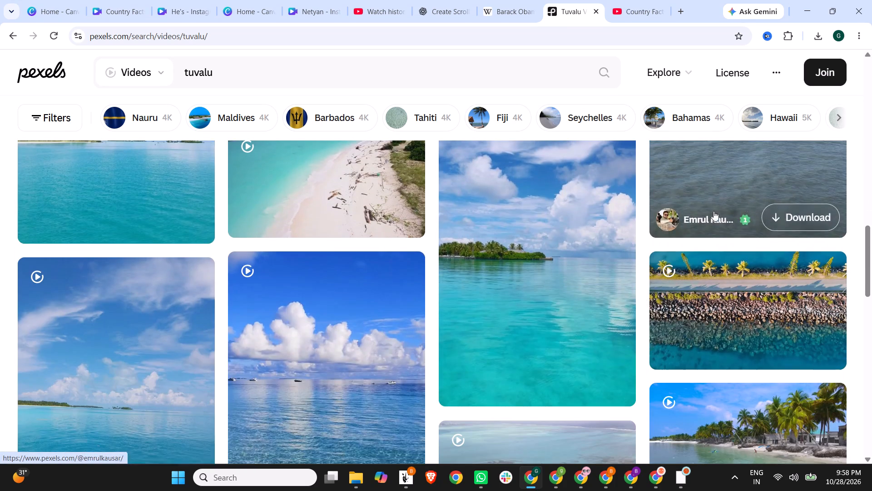
{"action": "scroll", "coordinate": [593, 253], "scroll_direction": "down", "scroll_amount": 6}
{"action": "scroll", "coordinate": [689, 235], "scroll_direction": "up", "scroll_amount": 5}
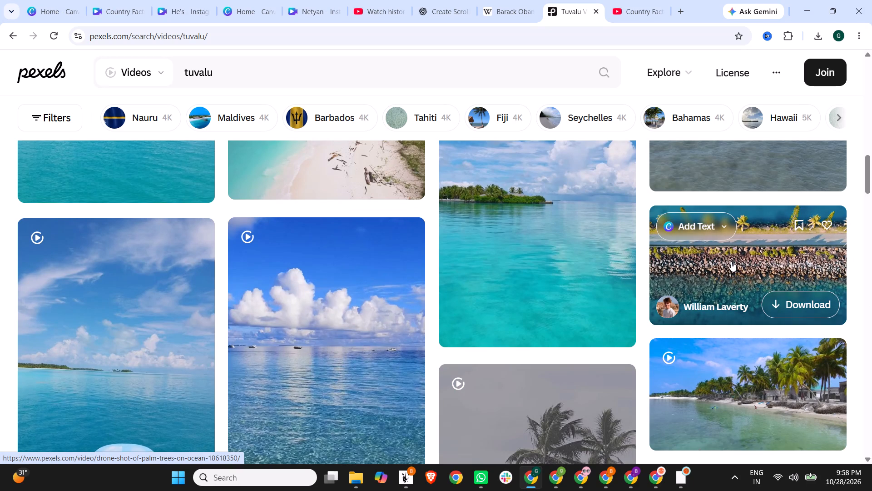
{"action": "scroll", "coordinate": [731, 261], "scroll_direction": "down", "scroll_amount": 6}
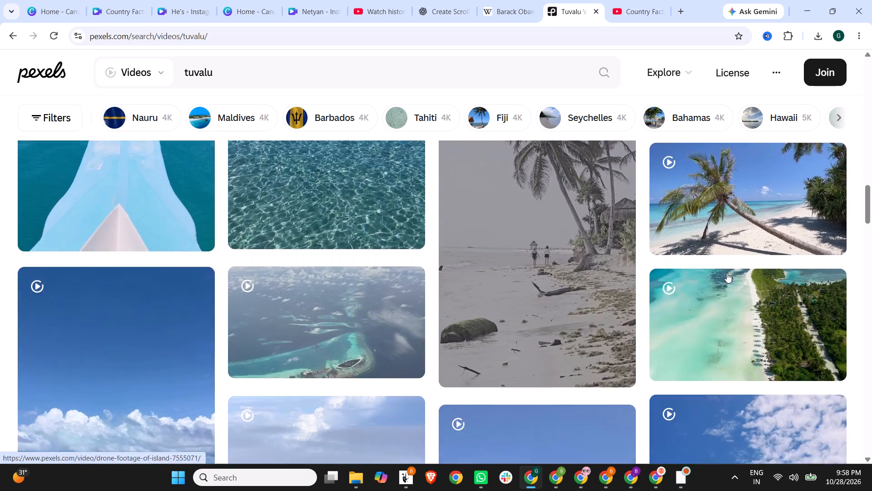
{"action": "scroll", "coordinate": [580, 255], "scroll_direction": "down", "scroll_amount": 4}
{"action": "scroll", "coordinate": [116, 249], "scroll_direction": "down", "scroll_amount": 2}
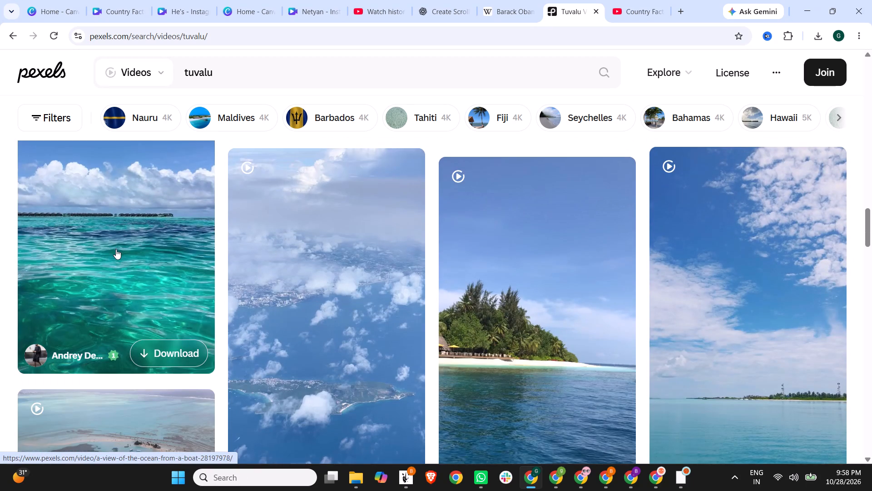
{"action": "scroll", "coordinate": [116, 249], "scroll_direction": "down", "scroll_amount": 7}
{"action": "scroll", "coordinate": [466, 251], "scroll_direction": "up", "scroll_amount": 6}
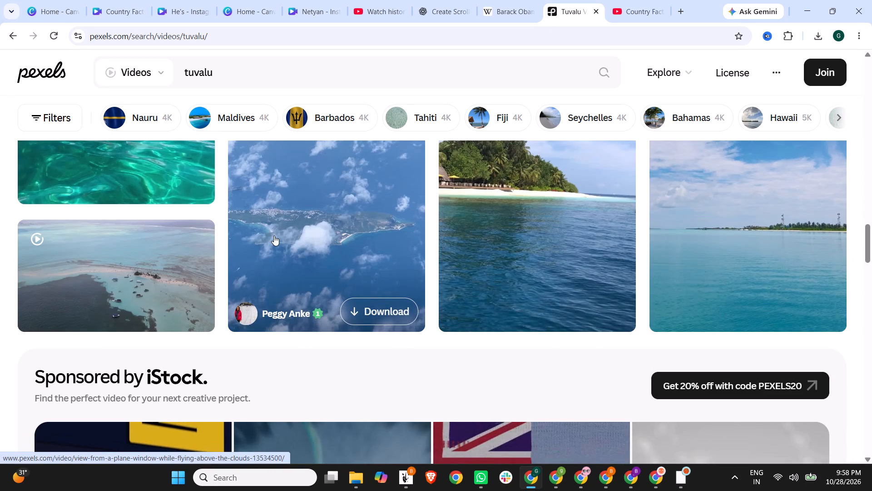
Preview the clip of an island seen from a plane window above the clouds, and close it.
{"action": "left_click", "coordinate": [311, 230]}
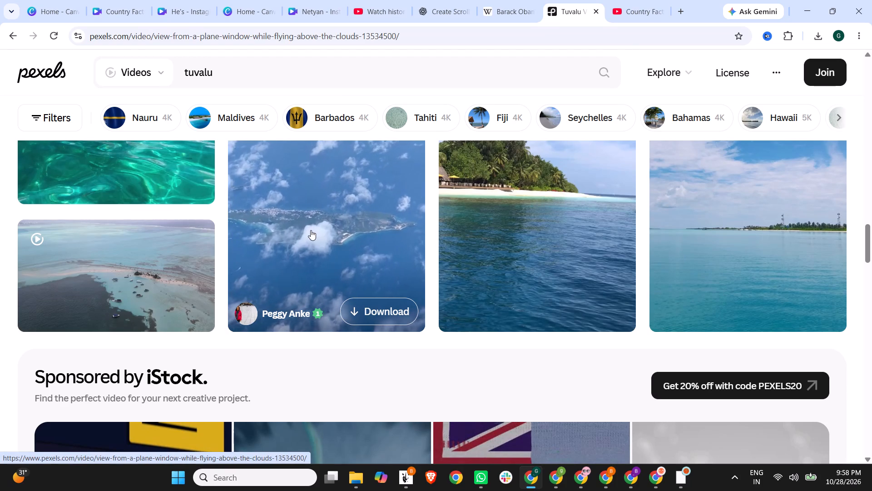
{"action": "left_click", "coordinate": [799, 89]}
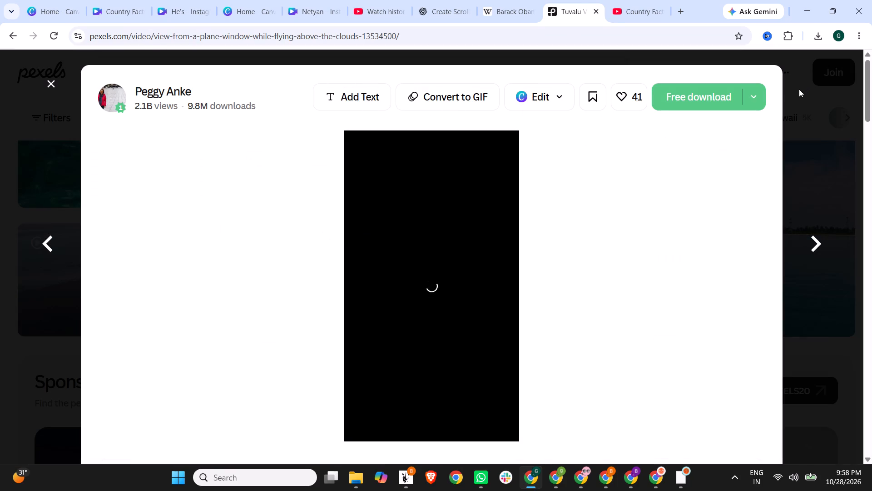
Browse the Tuvalu video results for a beach or island clip suited to the Short.
{"action": "scroll", "coordinate": [654, 245], "scroll_direction": "up", "scroll_amount": 5}
{"action": "scroll", "coordinate": [715, 256], "scroll_direction": "down", "scroll_amount": 3}
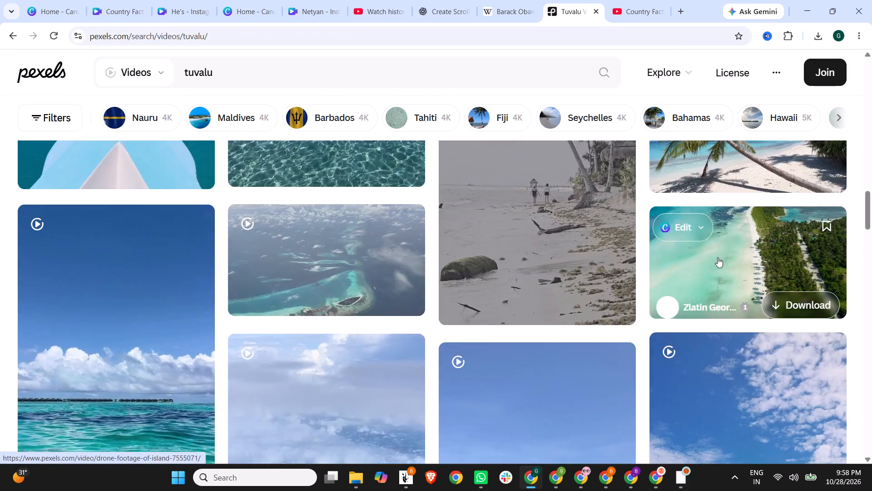
{"action": "scroll", "coordinate": [718, 257], "scroll_direction": "down", "scroll_amount": 2}
{"action": "scroll", "coordinate": [720, 262], "scroll_direction": "up", "scroll_amount": 7}
{"action": "scroll", "coordinate": [532, 261], "scroll_direction": "up", "scroll_amount": 6}
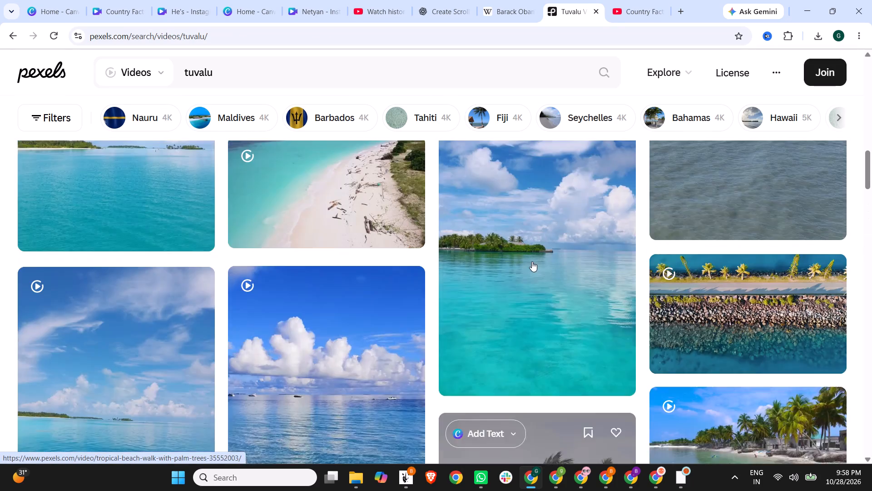
{"action": "scroll", "coordinate": [499, 262], "scroll_direction": "up", "scroll_amount": 4}
{"action": "scroll", "coordinate": [376, 284], "scroll_direction": "down", "scroll_amount": 4}
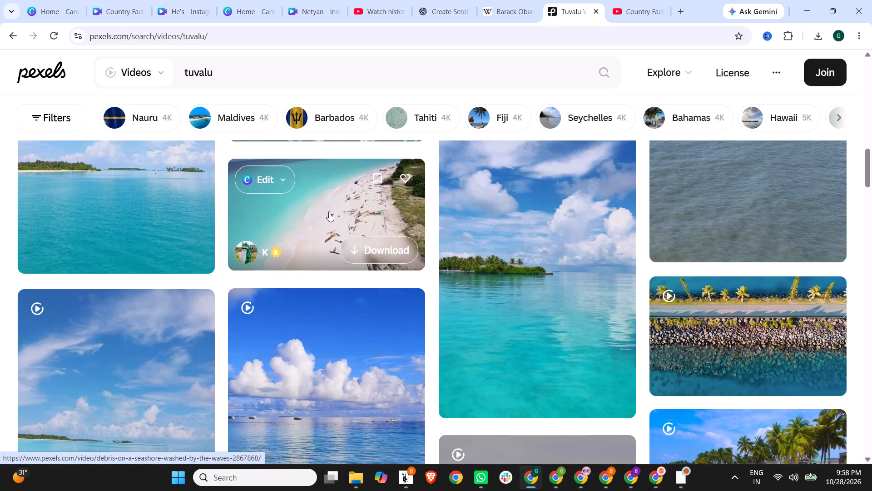
{"action": "scroll", "coordinate": [329, 211], "scroll_direction": "up", "scroll_amount": 5}
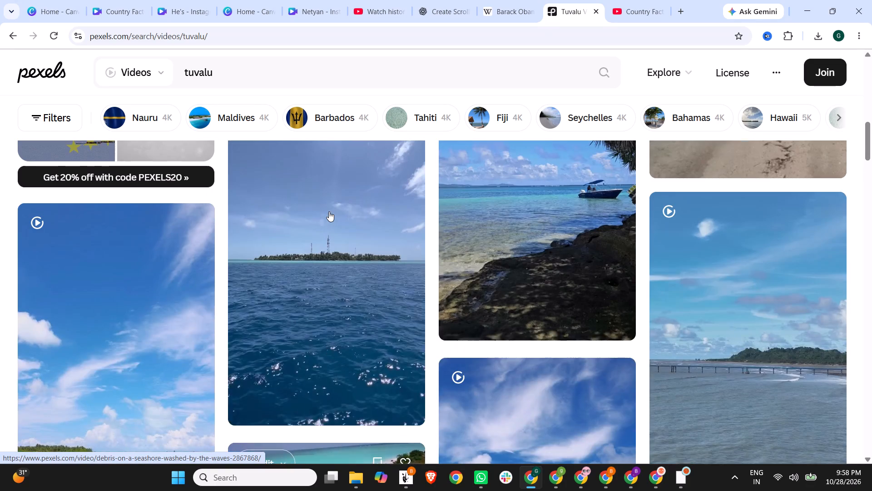
{"action": "scroll", "coordinate": [329, 211], "scroll_direction": "up", "scroll_amount": 5}
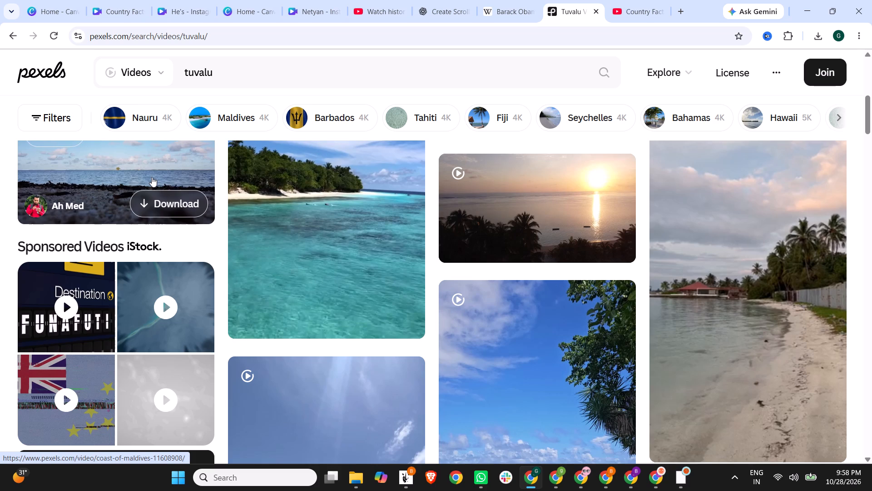
{"action": "scroll", "coordinate": [146, 172], "scroll_direction": "down", "scroll_amount": 7}
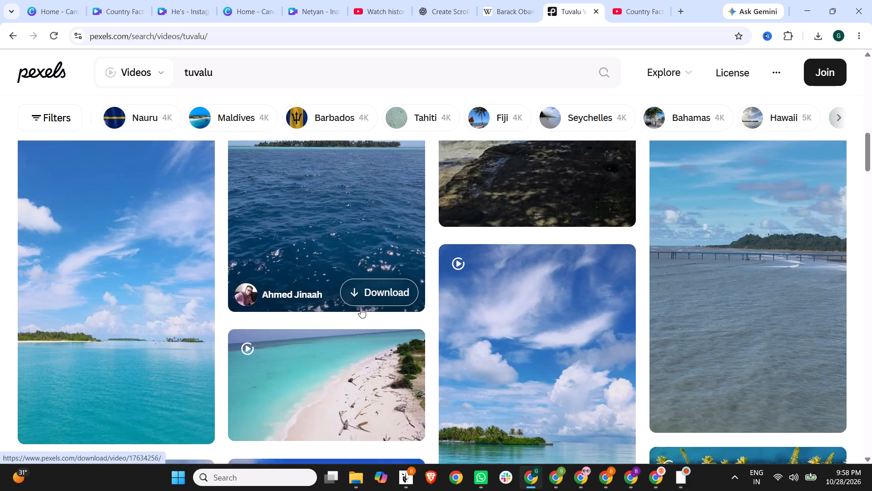
{"action": "scroll", "coordinate": [361, 310], "scroll_direction": "down", "scroll_amount": 2}
Preview the aerial clip of debris on a seashore at several points along its length.
{"action": "left_click", "coordinate": [307, 267]}
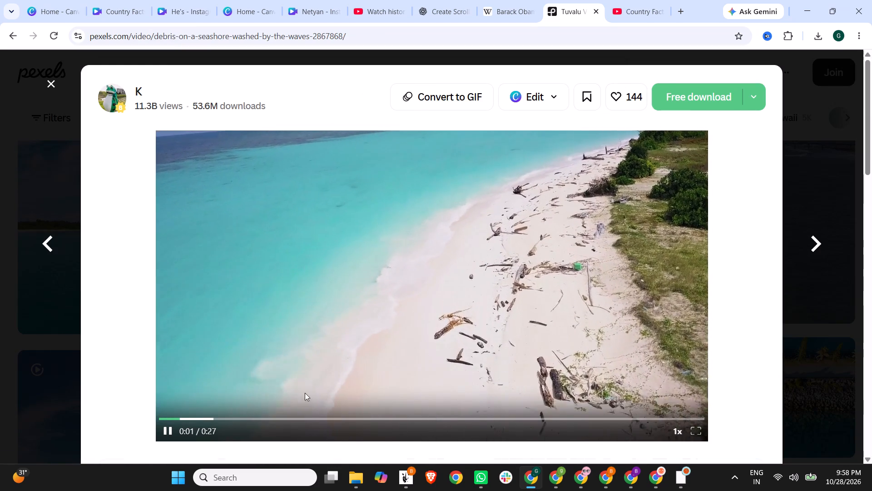
{"action": "left_click", "coordinate": [378, 417]}
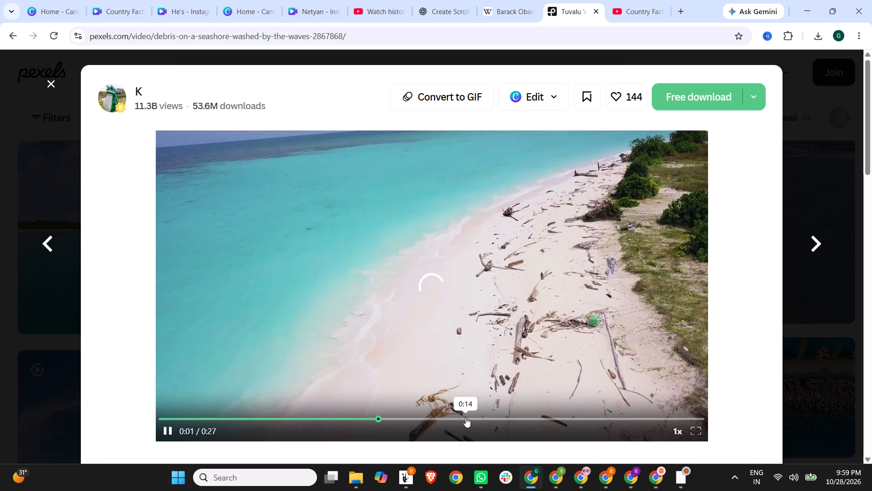
{"action": "left_click", "coordinate": [466, 417]}
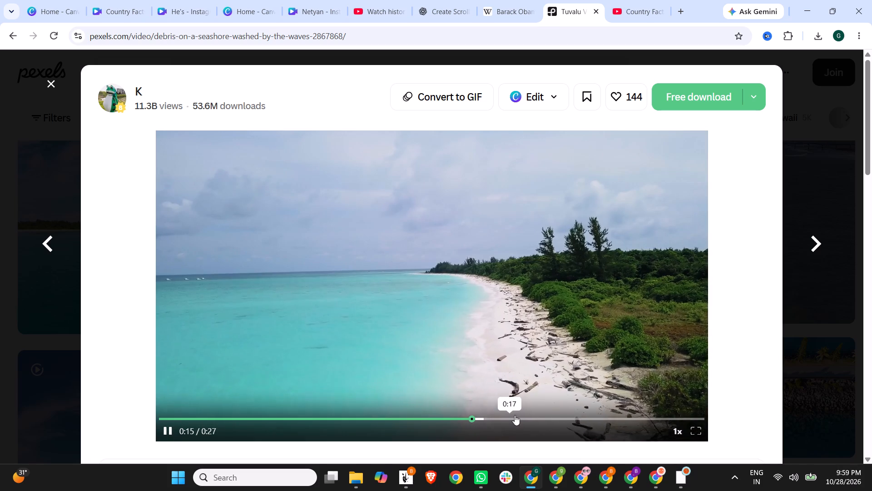
Review the debris-on-a-seashore clip at further points along its length, returning to the start.
{"action": "left_click", "coordinate": [555, 416]}
{"action": "left_click", "coordinate": [626, 415]}
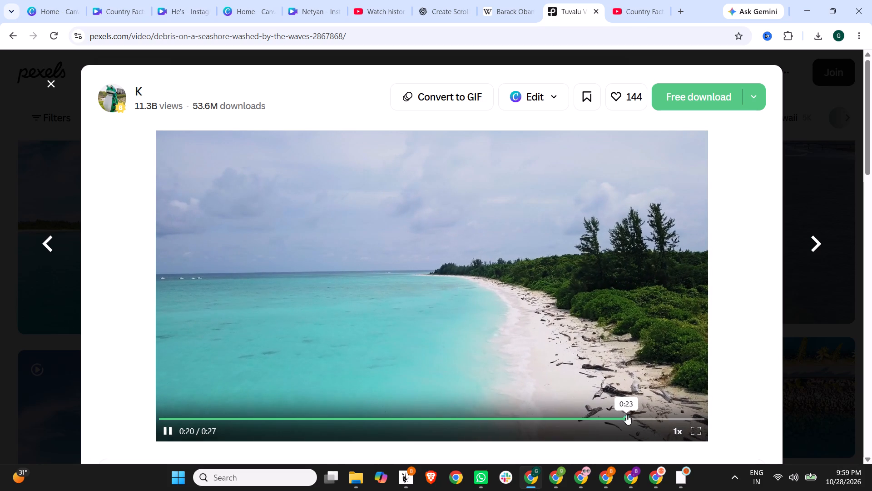
{"action": "left_click", "coordinate": [670, 415]}
{"action": "left_click", "coordinate": [455, 416]}
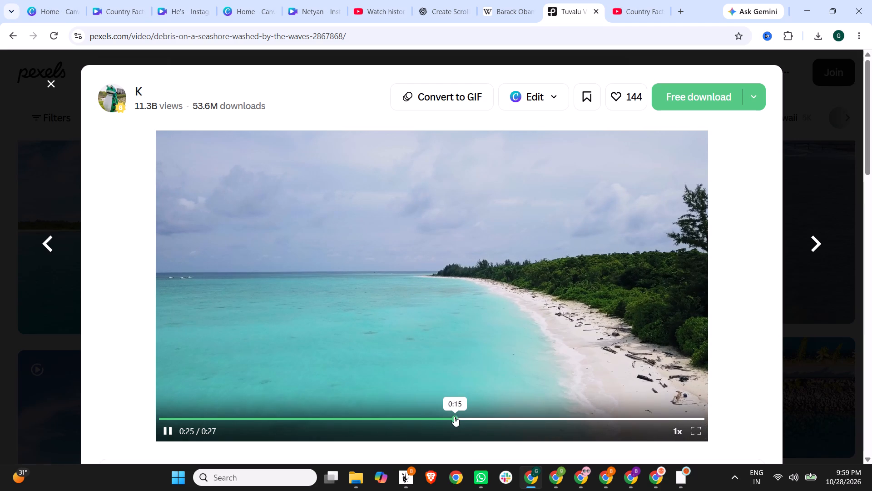
{"action": "left_click", "coordinate": [403, 416]}
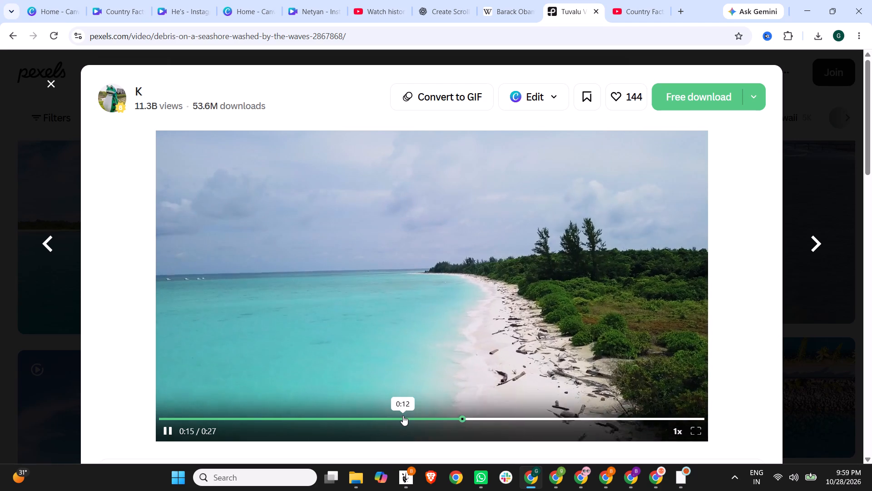
{"action": "left_click", "coordinate": [346, 416]}
{"action": "left_click", "coordinate": [282, 416]}
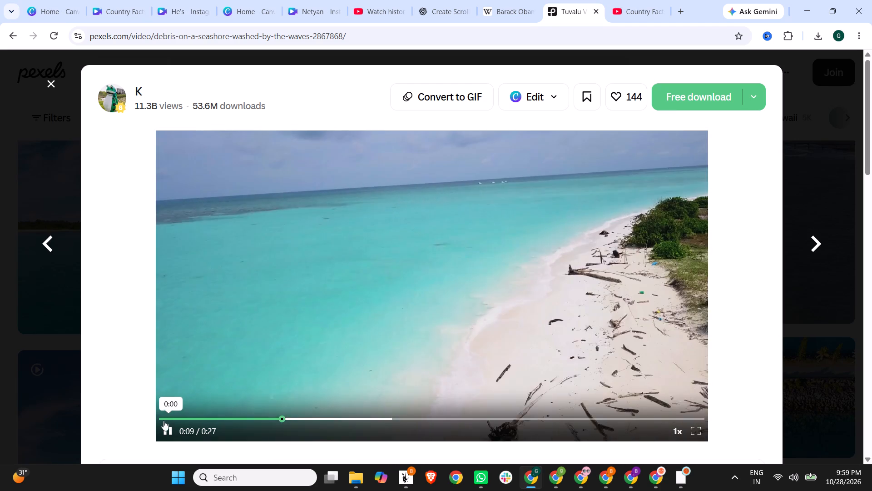
{"action": "left_click", "coordinate": [164, 421]}
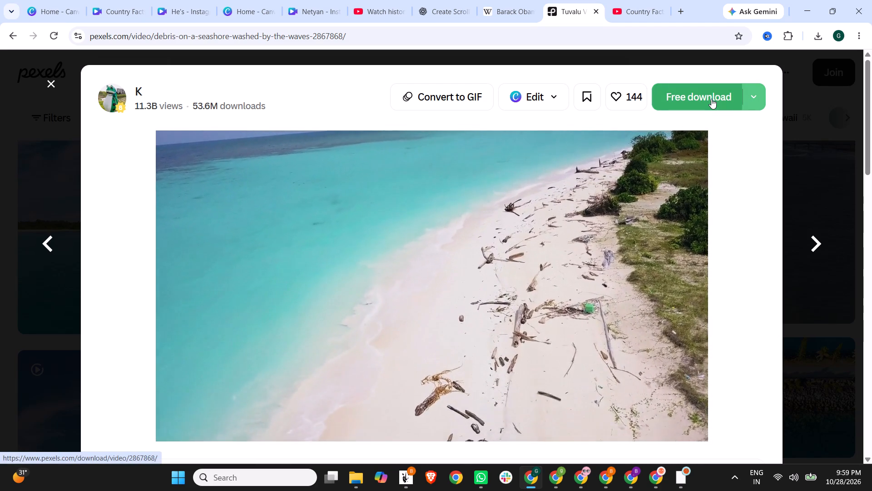
Download the debris-on-a-seashore clip for free and dismiss the donation pop-up.
{"action": "left_click", "coordinate": [711, 99]}
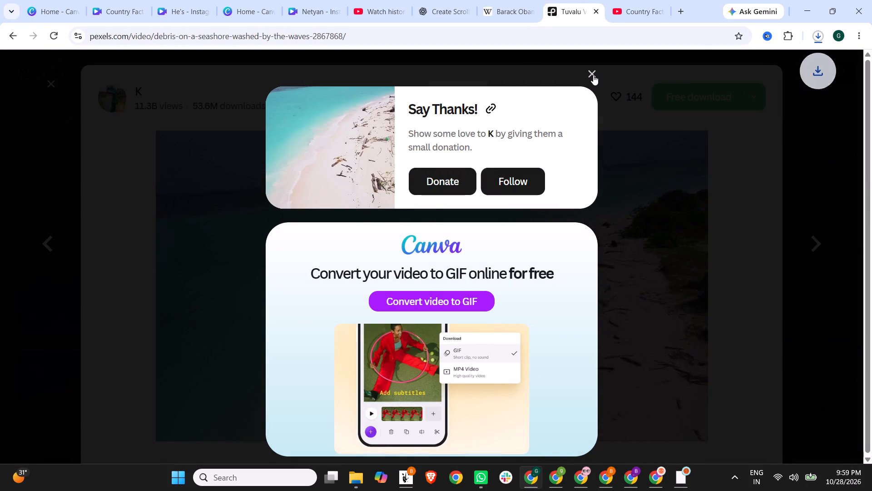
{"action": "left_click", "coordinate": [593, 75]}
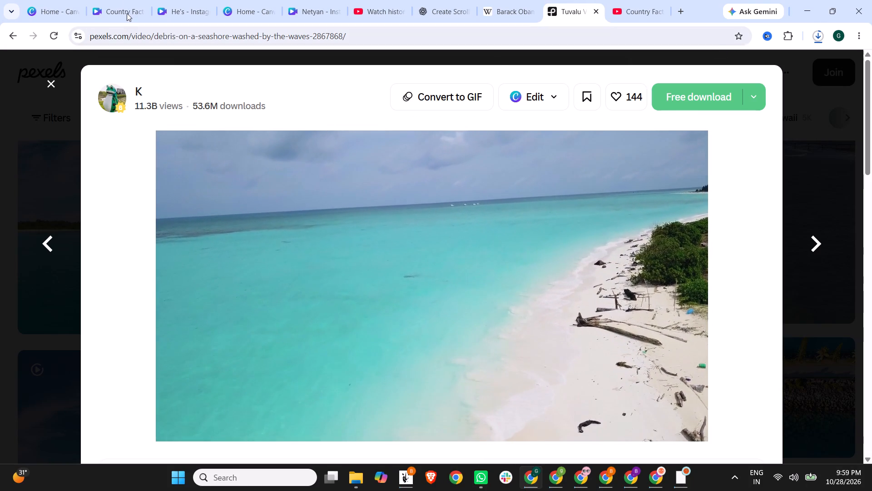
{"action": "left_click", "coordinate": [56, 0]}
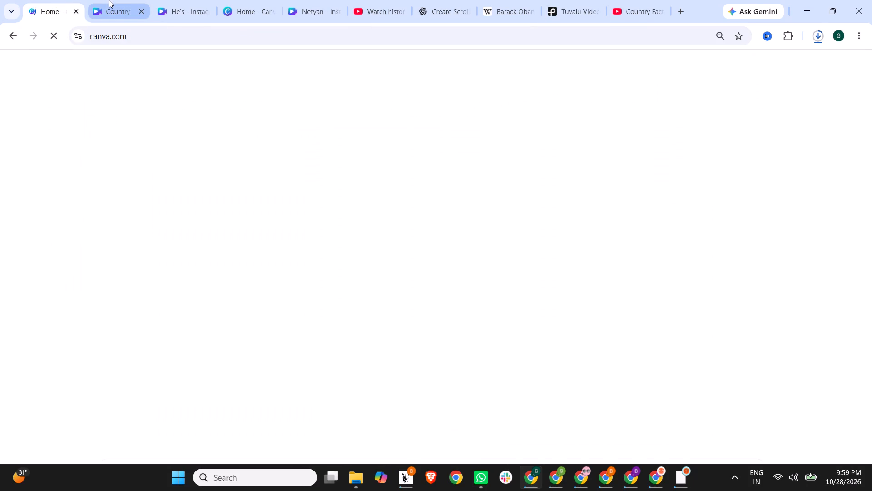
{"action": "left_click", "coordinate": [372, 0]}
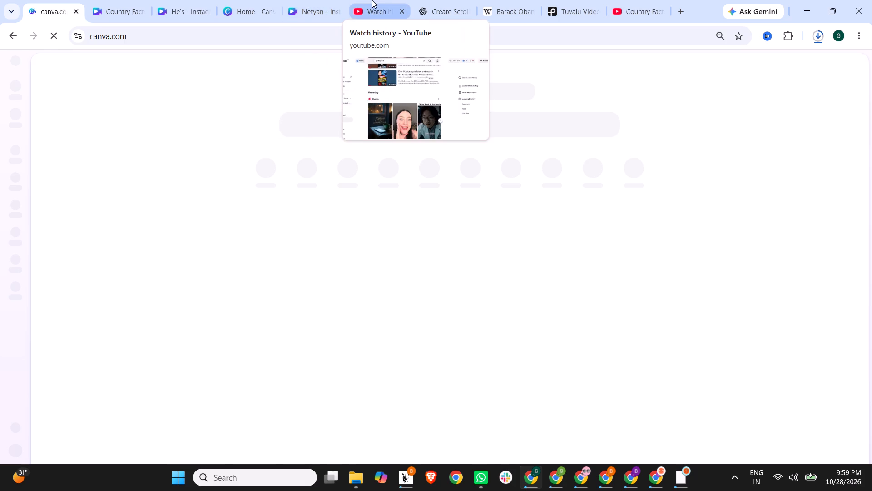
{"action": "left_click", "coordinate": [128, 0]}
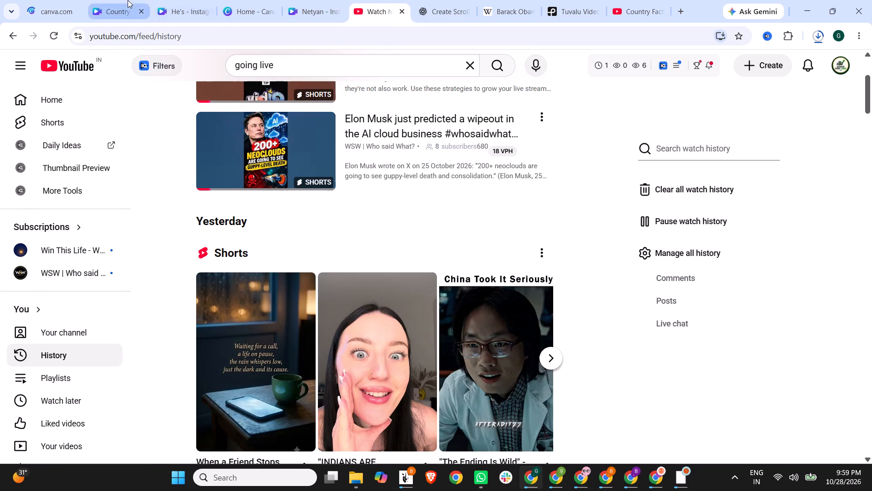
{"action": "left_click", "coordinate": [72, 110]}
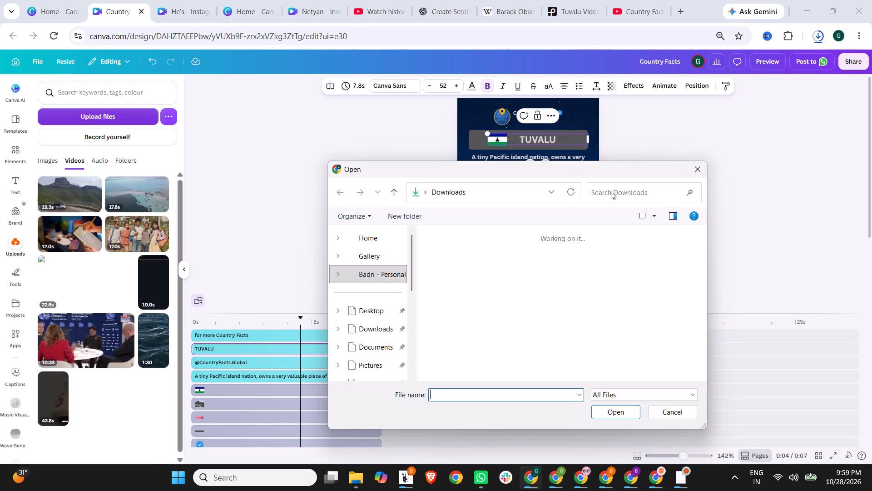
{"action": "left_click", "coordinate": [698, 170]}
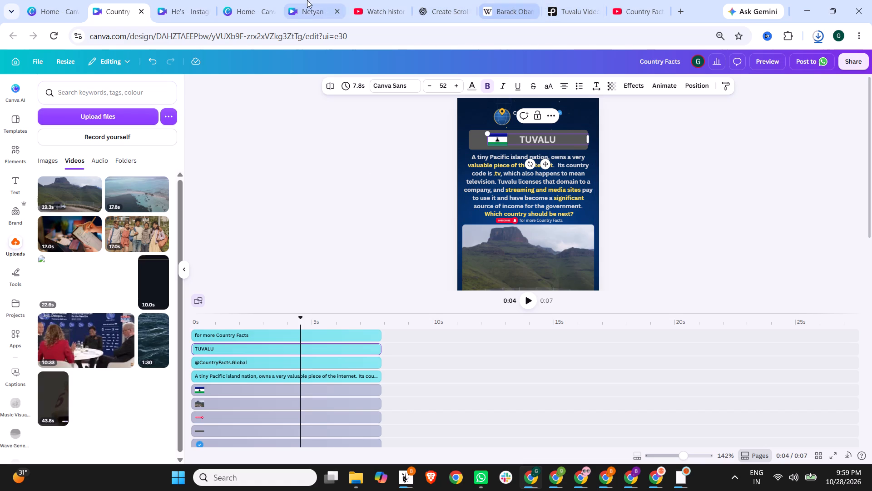
Search Google in a new tab for "tuvalu flag" and show the image results.
{"action": "left_click", "coordinate": [682, 5]}
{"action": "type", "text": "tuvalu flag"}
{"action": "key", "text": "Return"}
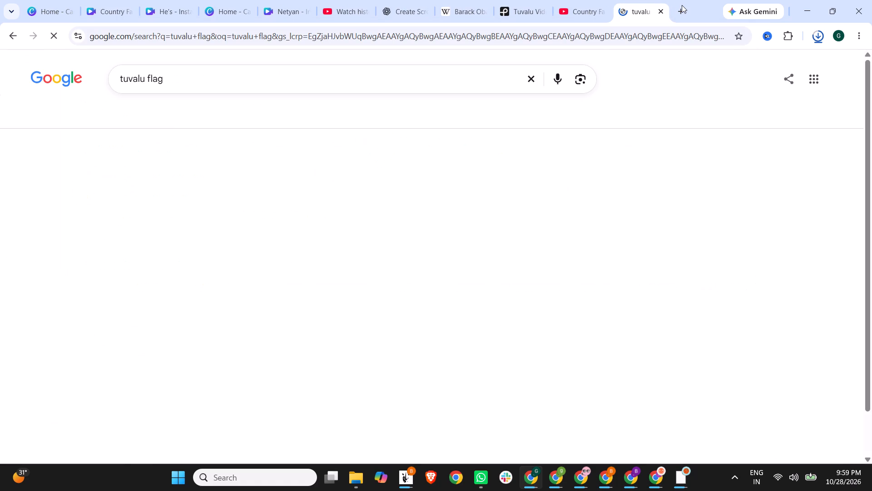
{"action": "left_click", "coordinate": [202, 116]}
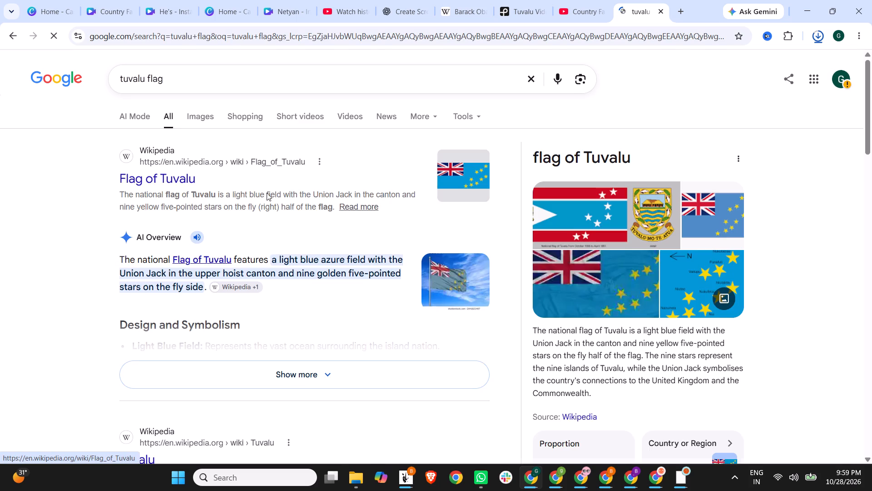
Copy the Wikipedia Flag of Tuvalu image from the Google image results for "tuvalu flag".
{"action": "left_click", "coordinate": [118, 220]}
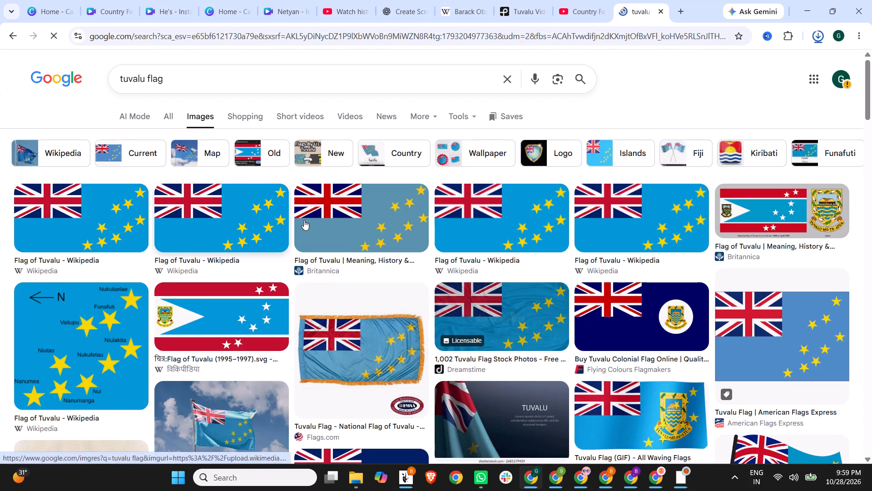
{"action": "right_click", "coordinate": [709, 267]}
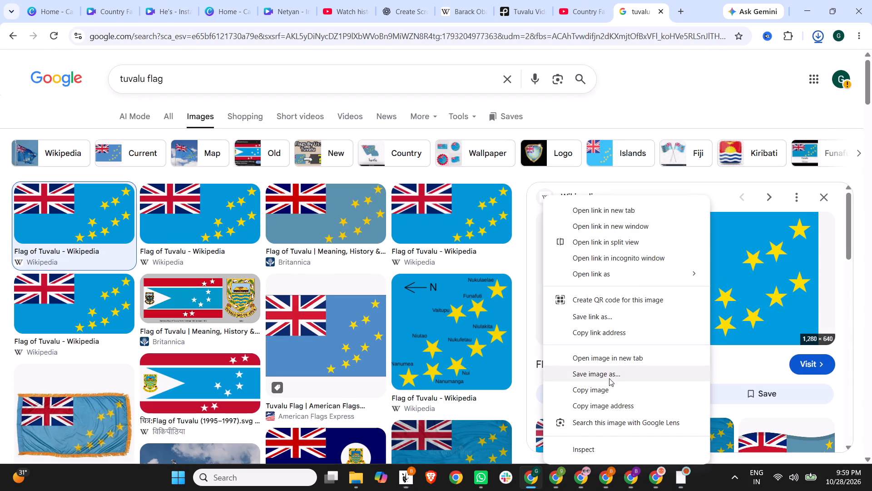
{"action": "left_click", "coordinate": [608, 385]}
Switch to the Country Facts design in Canva and paste the copied Tuvalu flag into it.
{"action": "left_click", "coordinate": [93, 0]}
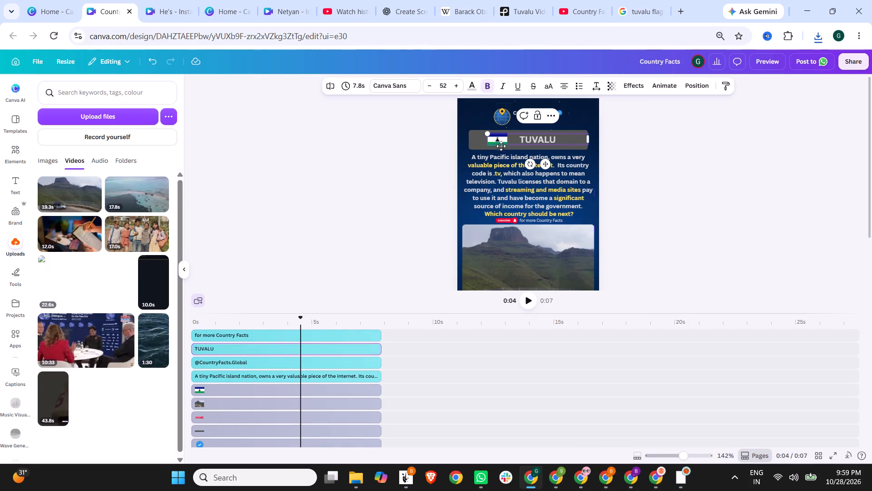
{"action": "left_click", "coordinate": [474, 140]}
{"action": "left_click", "coordinate": [227, 391]}
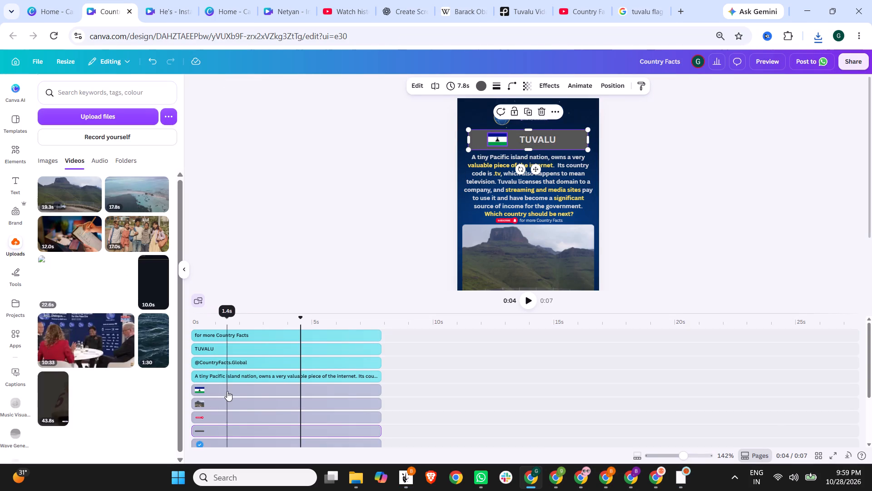
{"action": "left_click", "coordinate": [208, 389]}
{"action": "key", "text": "ctrl+v"}
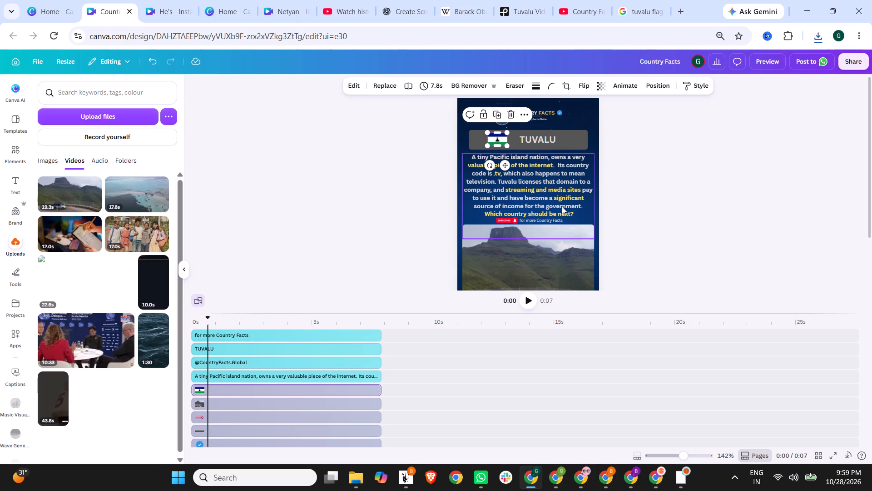
Shrink the Tuvalu flag and place it over the Lesotho flag beside the TUVALU title.
{"action": "left_click_drag", "start_coordinate": [520, 240], "coordinate": [524, 171]}
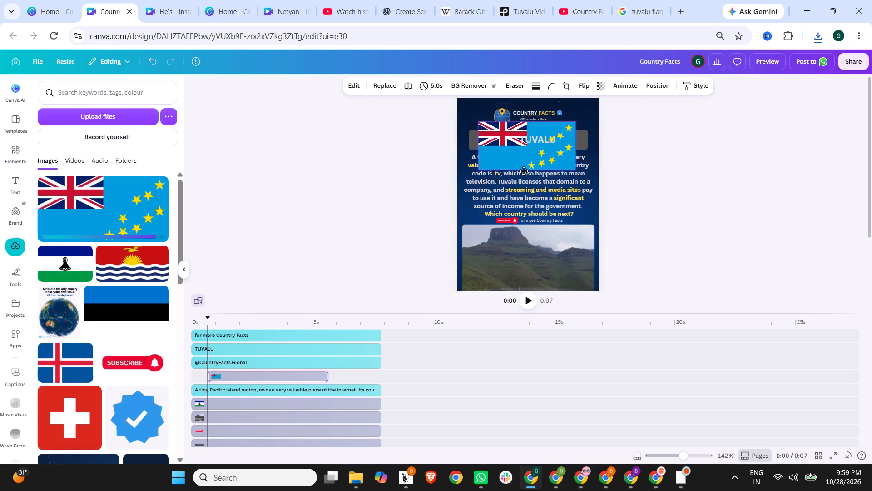
{"action": "left_click_drag", "start_coordinate": [524, 171], "coordinate": [524, 174]}
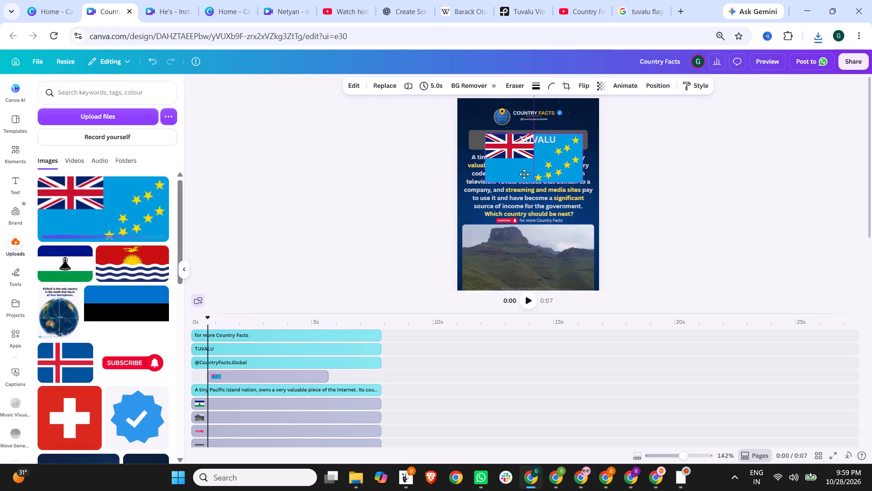
{"action": "left_click_drag", "start_coordinate": [524, 174], "coordinate": [524, 172]}
{"action": "left_click_drag", "start_coordinate": [580, 179], "coordinate": [504, 149]}
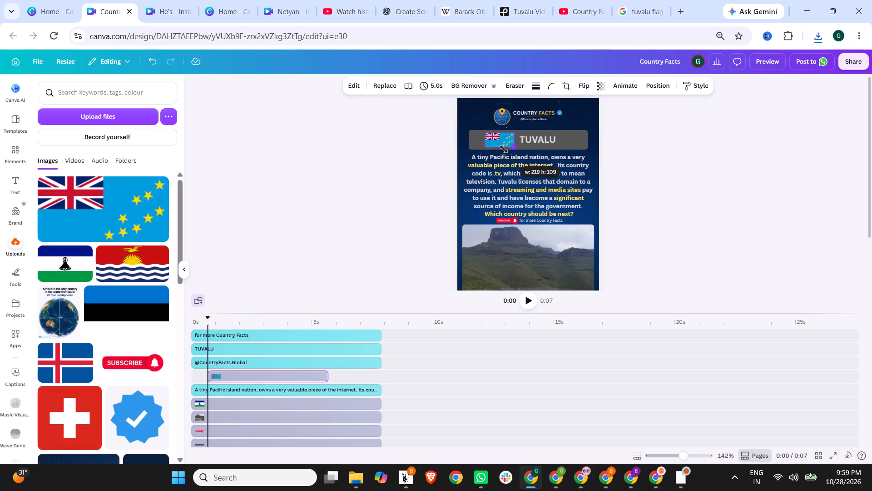
{"action": "left_click_drag", "start_coordinate": [504, 149], "coordinate": [506, 148]}
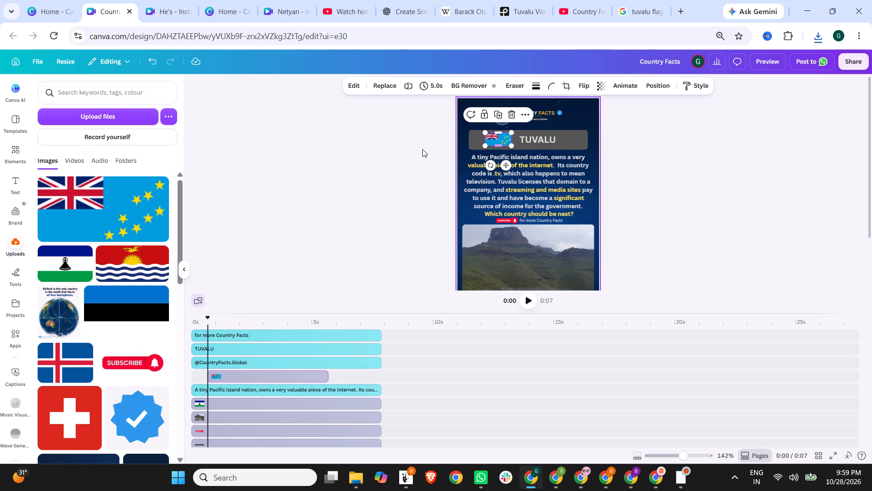
{"action": "left_click", "coordinate": [407, 149]}
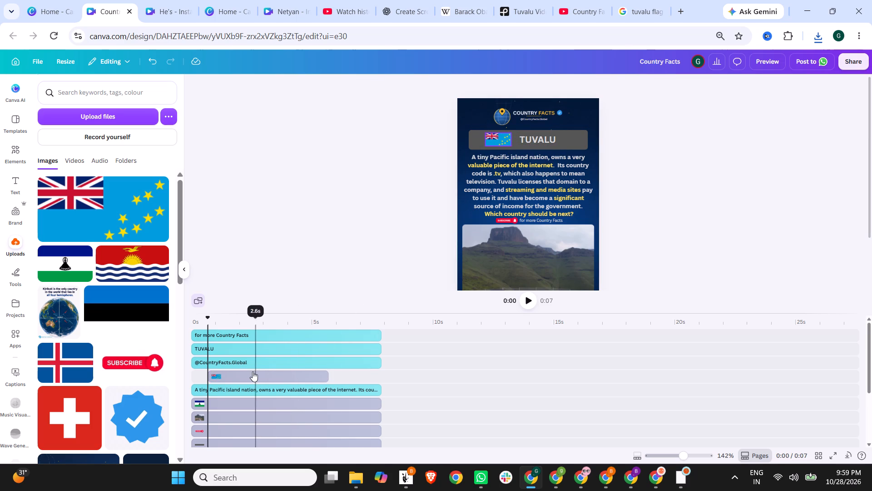
Delete the Lesotho flag from the design.
{"action": "left_click", "coordinate": [224, 405]}
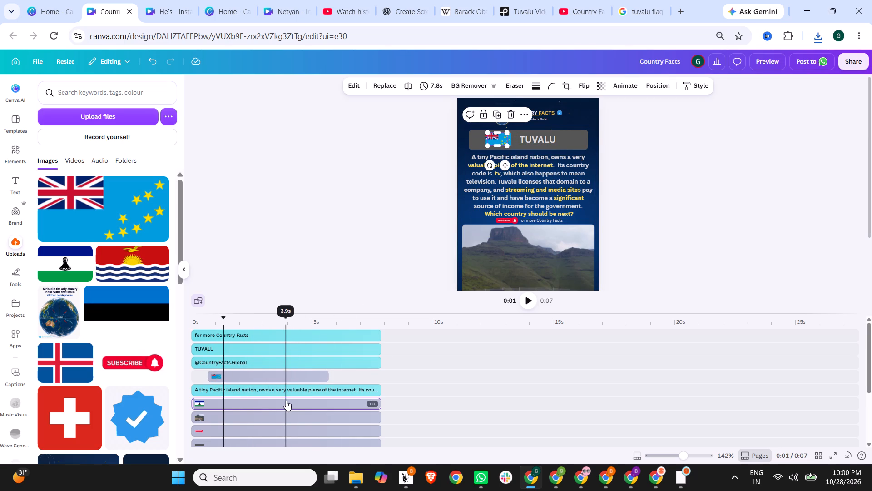
{"action": "key", "text": "Delete"}
Extend the Tuvalu flag's timing at both ends so it spans the full 7.8 s of the video.
{"action": "left_click", "coordinate": [275, 376]}
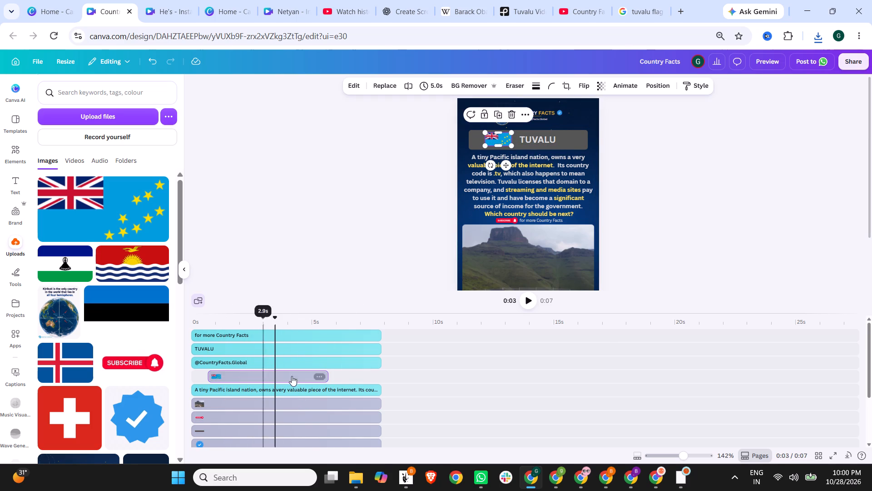
{"action": "left_click_drag", "start_coordinate": [326, 376], "coordinate": [380, 376]}
{"action": "left_click_drag", "start_coordinate": [209, 376], "coordinate": [193, 376]}
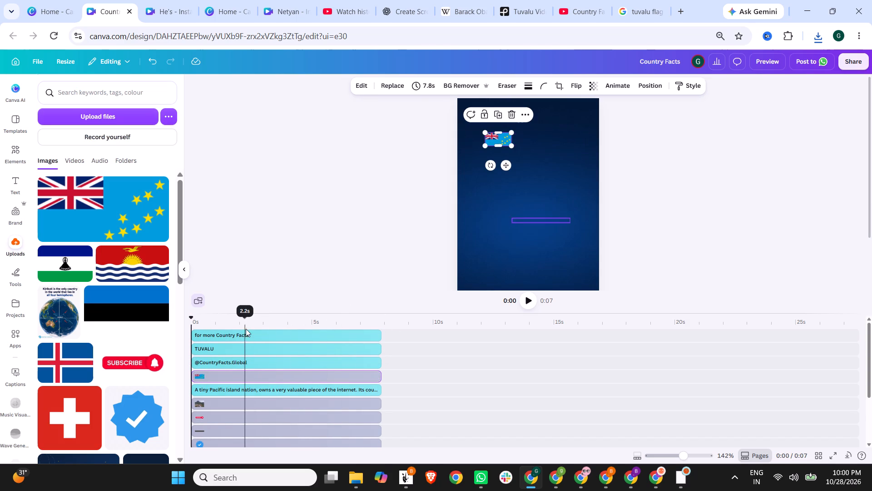
{"action": "left_click", "coordinate": [228, 321]}
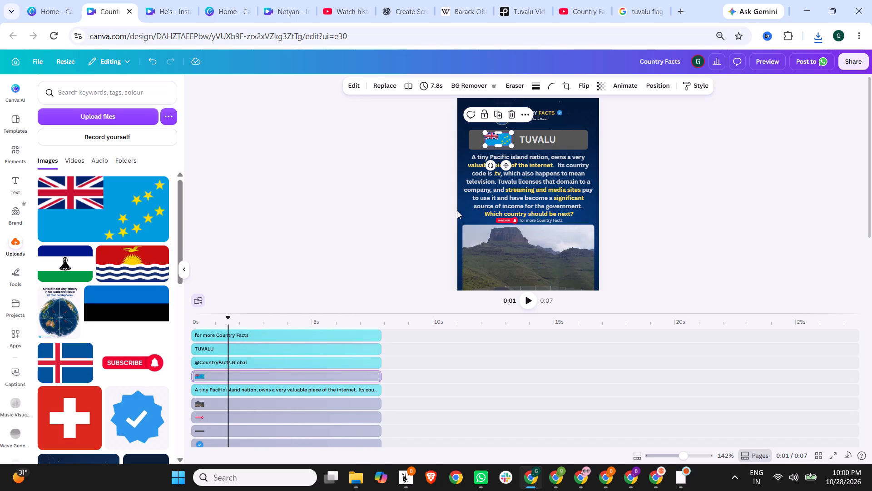
{"action": "left_click", "coordinate": [456, 210]}
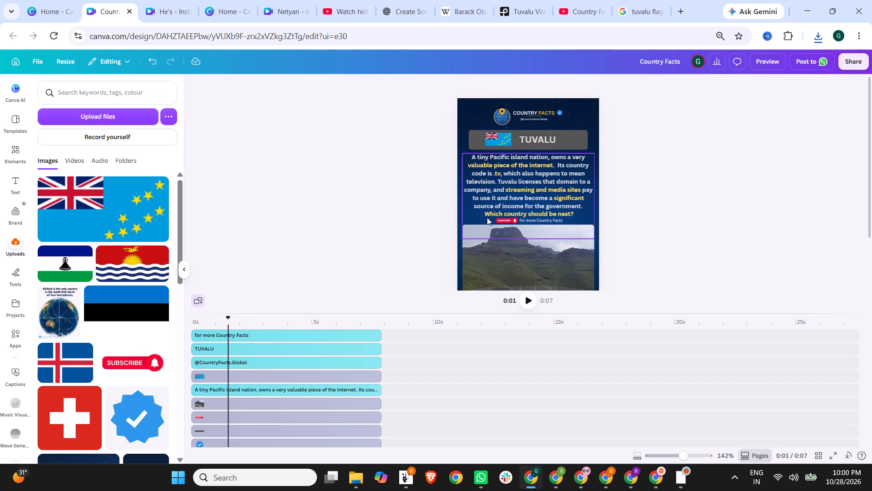
Upload the downloaded seashore debris clip to the design's video uploads.
{"action": "left_click", "coordinate": [74, 160]}
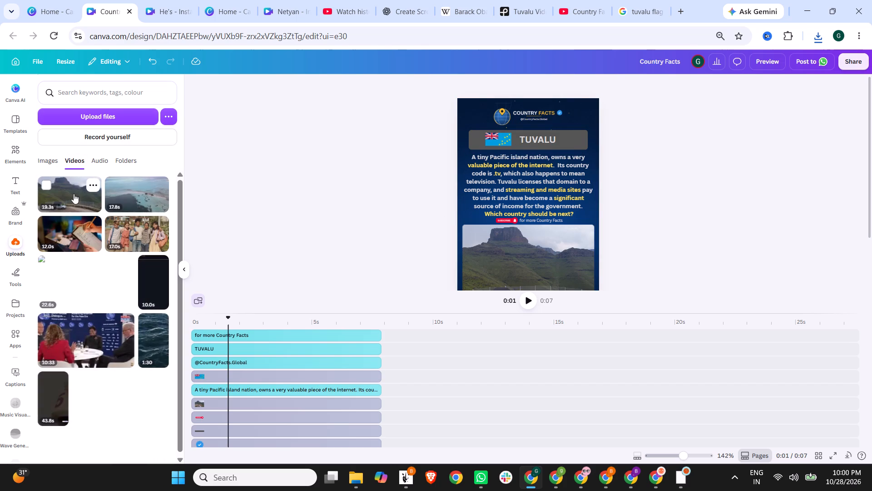
{"action": "scroll", "coordinate": [80, 238], "scroll_direction": "up", "scroll_amount": 5}
{"action": "scroll", "coordinate": [99, 225], "scroll_direction": "down", "scroll_amount": 6}
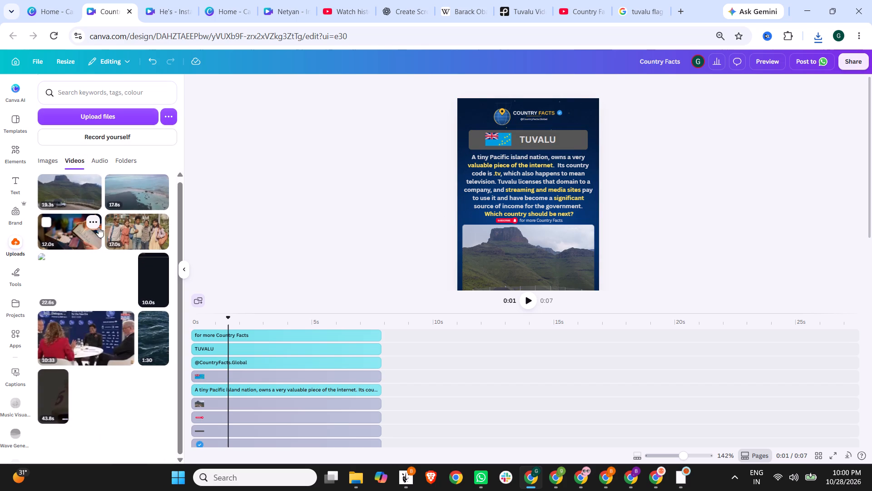
{"action": "scroll", "coordinate": [79, 230], "scroll_direction": "down", "scroll_amount": 7}
{"action": "scroll", "coordinate": [119, 224], "scroll_direction": "up", "scroll_amount": 6}
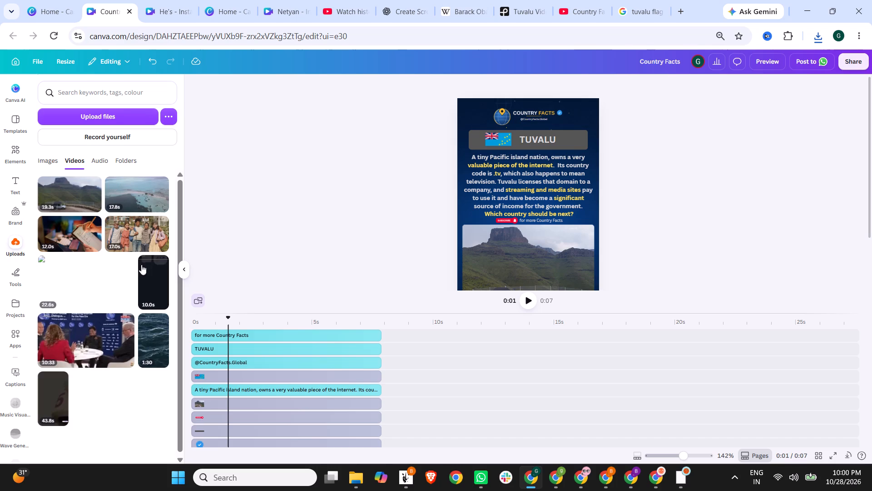
{"action": "left_click", "coordinate": [92, 118]}
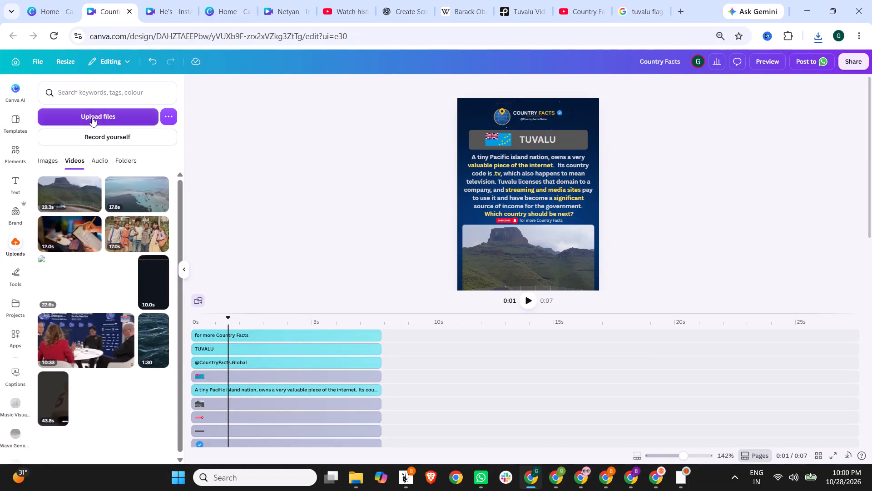
{"action": "double_click", "coordinate": [451, 277]}
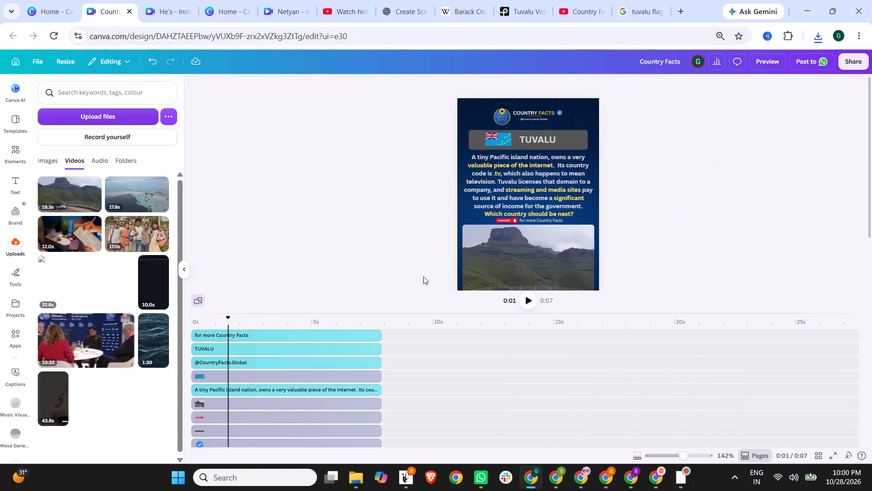
Replace the Lesotho mountain footage in the video frame below the text with the uploaded beach clip.
{"action": "scroll", "coordinate": [363, 210], "scroll_direction": "down", "scroll_amount": 2}
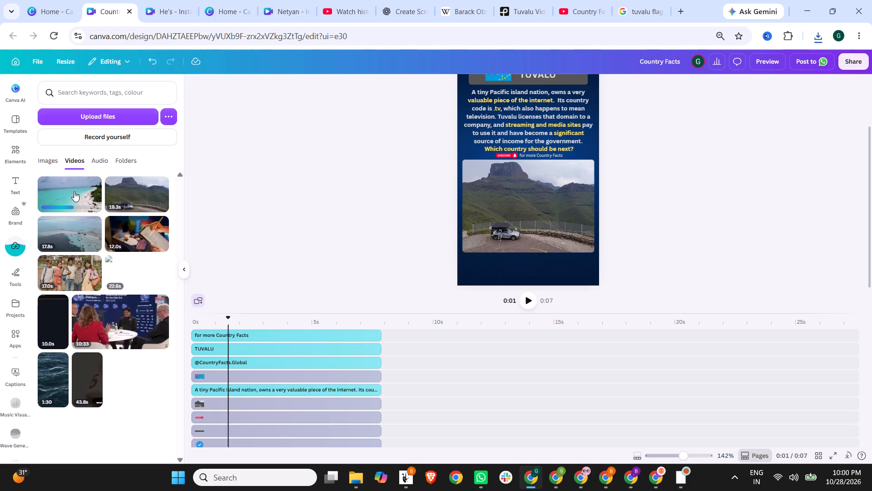
{"action": "left_click_drag", "start_coordinate": [74, 191], "coordinate": [187, 278]}
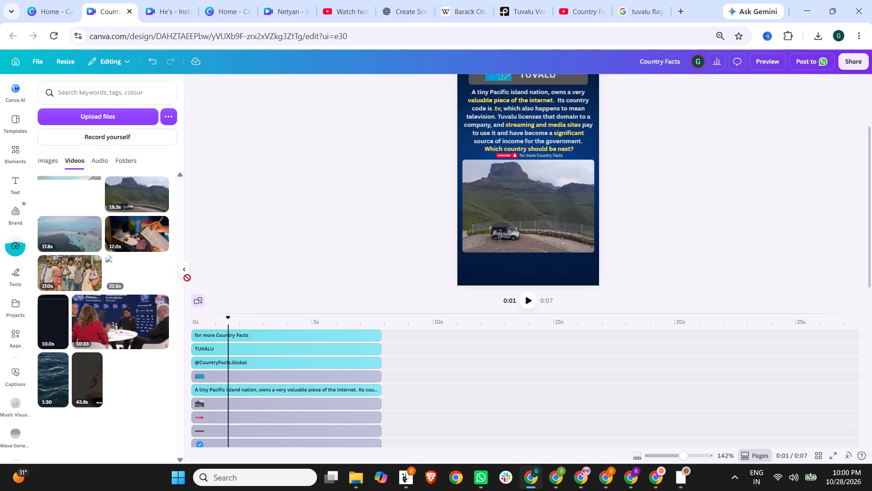
{"action": "left_click_drag", "start_coordinate": [187, 278], "coordinate": [478, 227]}
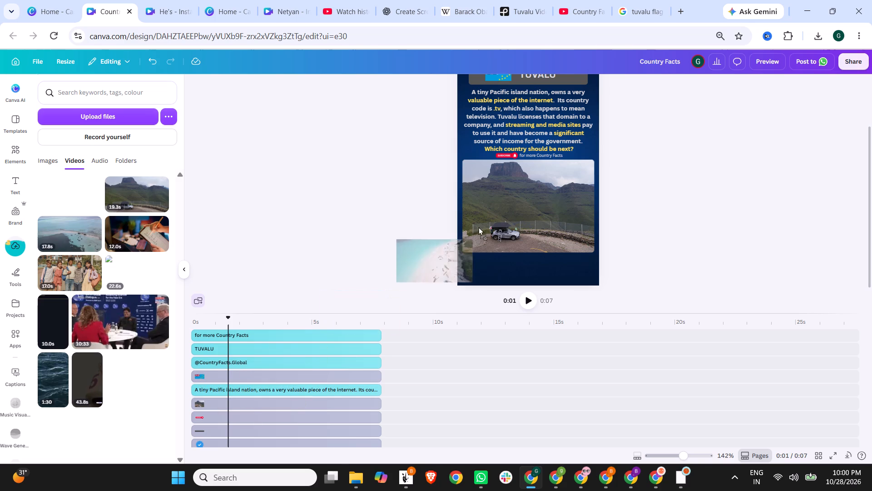
{"action": "left_click_drag", "start_coordinate": [478, 227], "coordinate": [524, 194]}
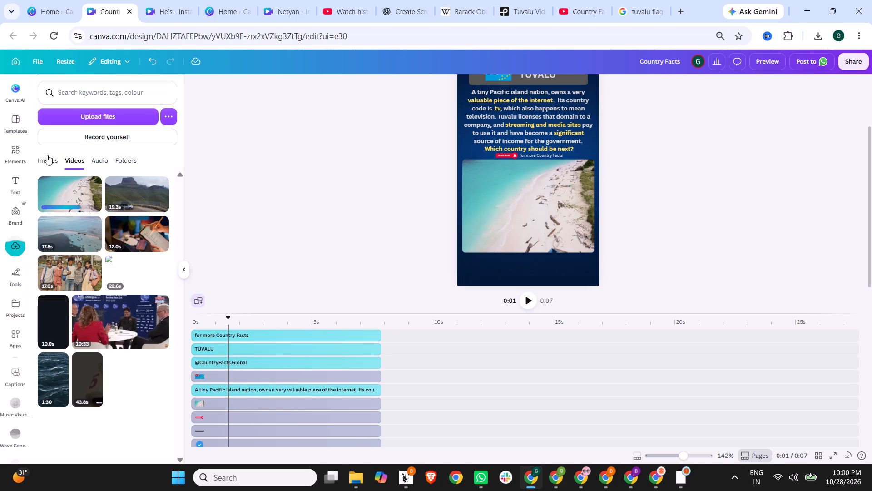
Browse the ready-made text combinations and add the Online Sale design with radiating lines to the video.
{"action": "left_click", "coordinate": [17, 180]}
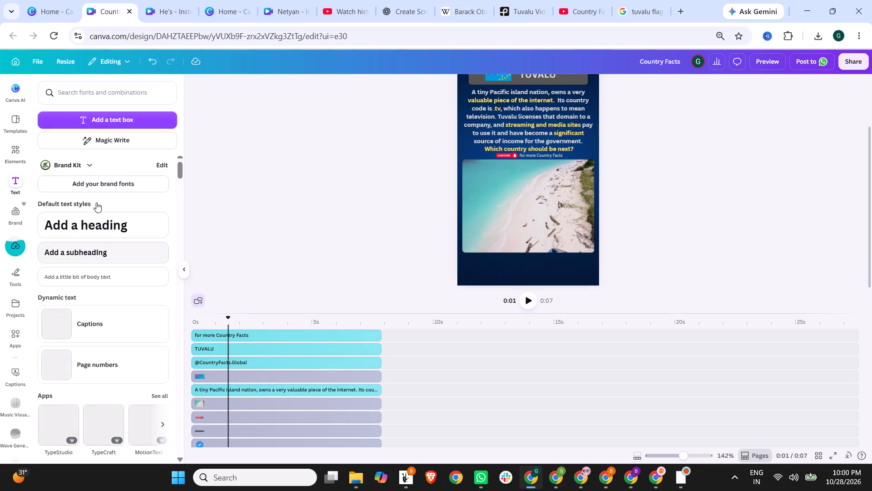
{"action": "scroll", "coordinate": [96, 207], "scroll_direction": "down", "scroll_amount": 4}
{"action": "scroll", "coordinate": [90, 249], "scroll_direction": "down", "scroll_amount": 4}
{"action": "scroll", "coordinate": [109, 291], "scroll_direction": "down", "scroll_amount": 4}
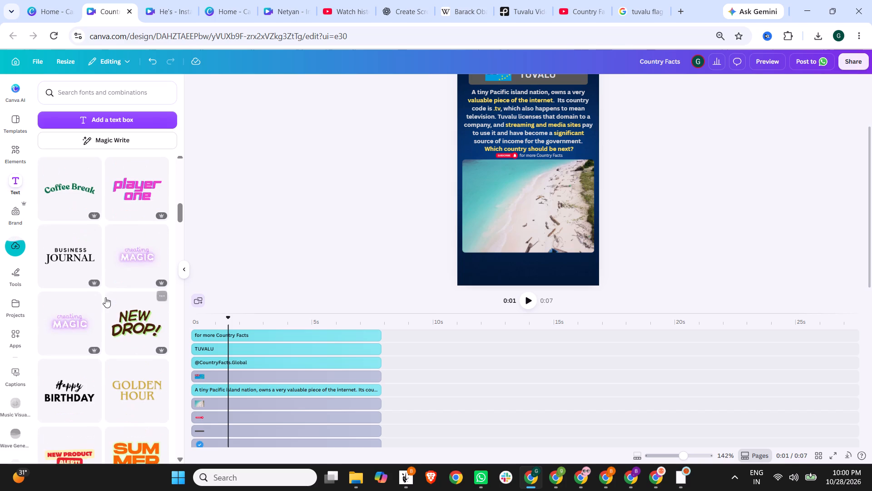
{"action": "scroll", "coordinate": [105, 297], "scroll_direction": "down", "scroll_amount": 12}
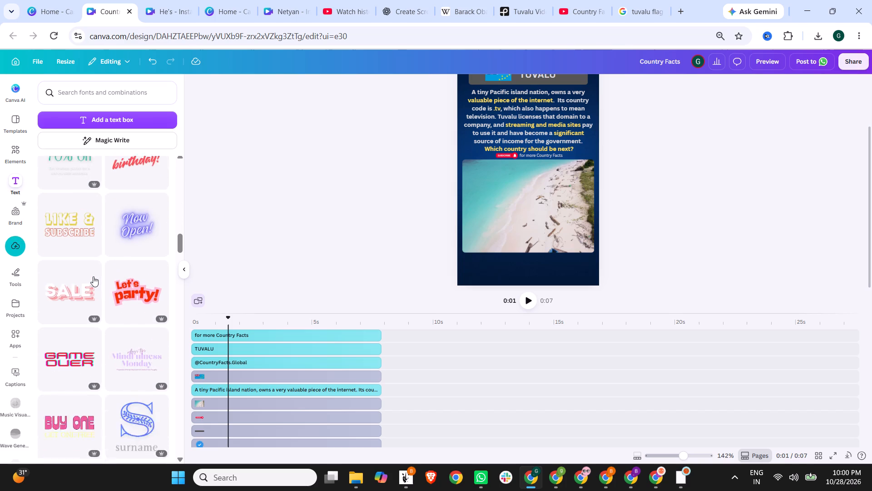
{"action": "scroll", "coordinate": [94, 276], "scroll_direction": "down", "scroll_amount": 3}
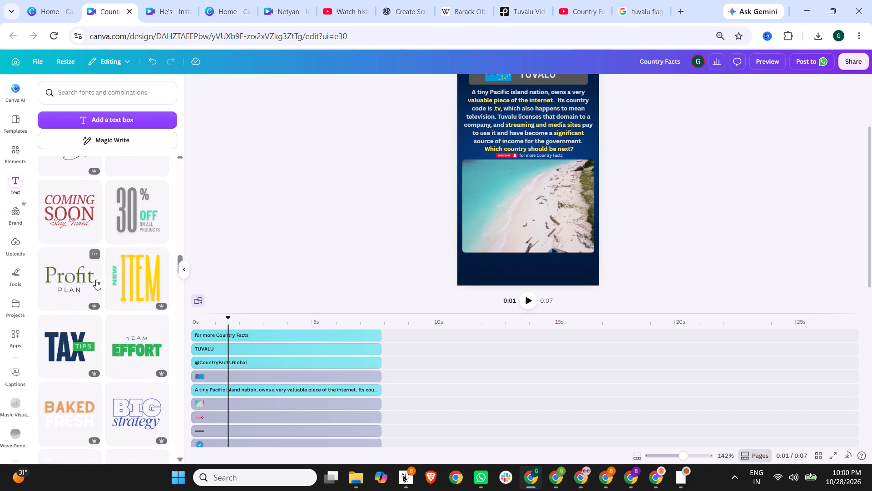
{"action": "scroll", "coordinate": [89, 278], "scroll_direction": "down", "scroll_amount": 7}
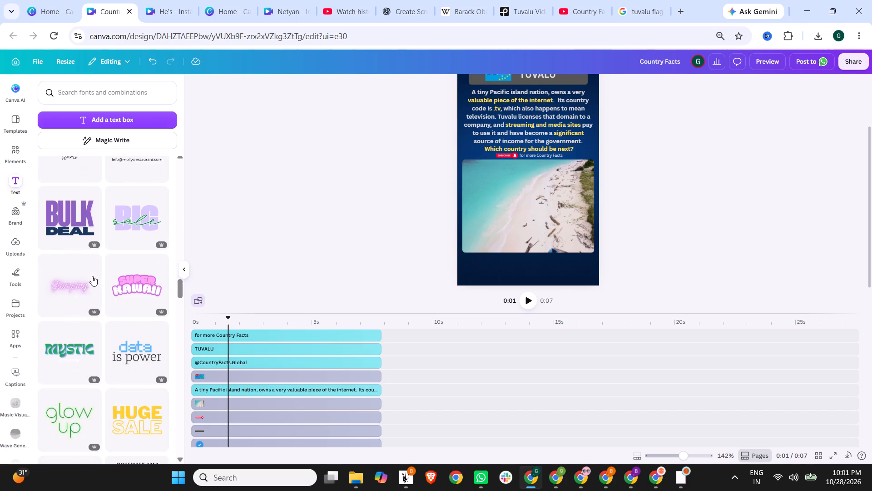
{"action": "scroll", "coordinate": [92, 276], "scroll_direction": "down", "scroll_amount": 4}
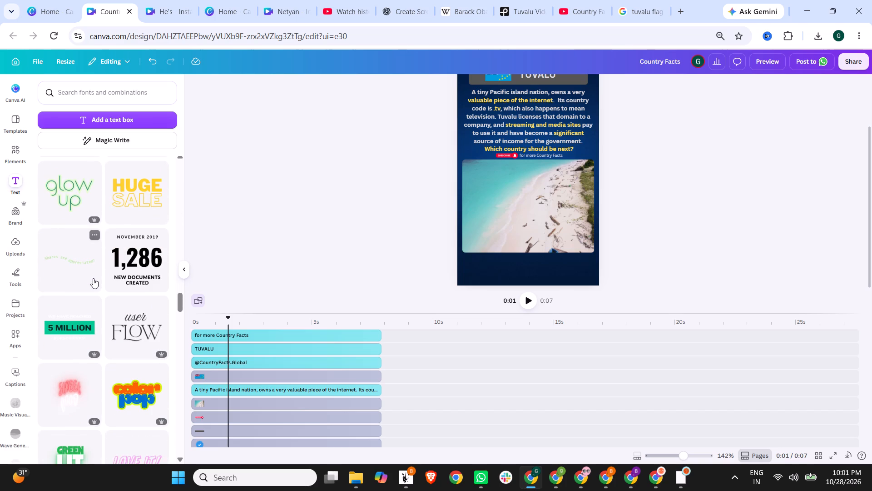
{"action": "scroll", "coordinate": [93, 278], "scroll_direction": "down", "scroll_amount": 3}
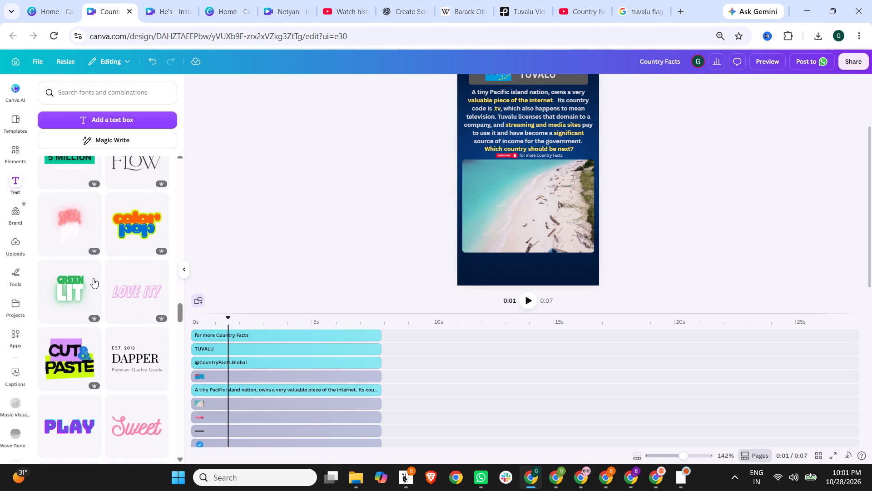
{"action": "scroll", "coordinate": [93, 278], "scroll_direction": "down", "scroll_amount": 1}
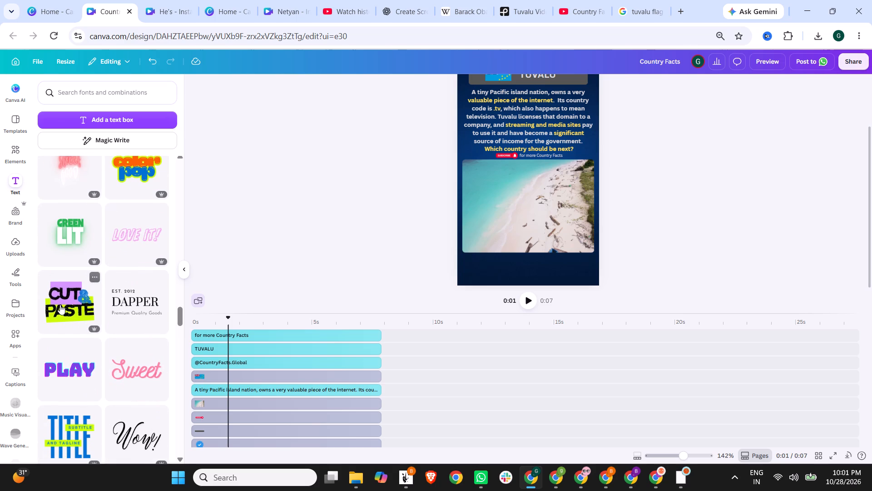
{"action": "scroll", "coordinate": [60, 305], "scroll_direction": "down", "scroll_amount": 7}
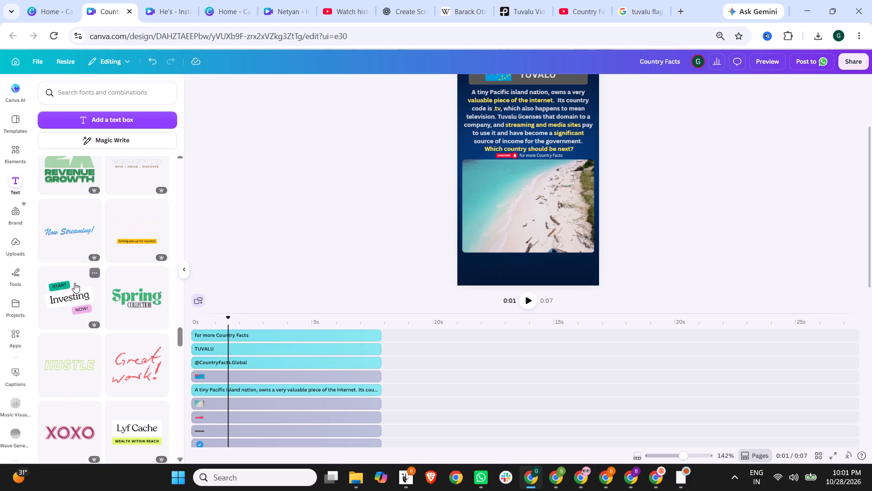
{"action": "scroll", "coordinate": [75, 283], "scroll_direction": "down", "scroll_amount": 4}
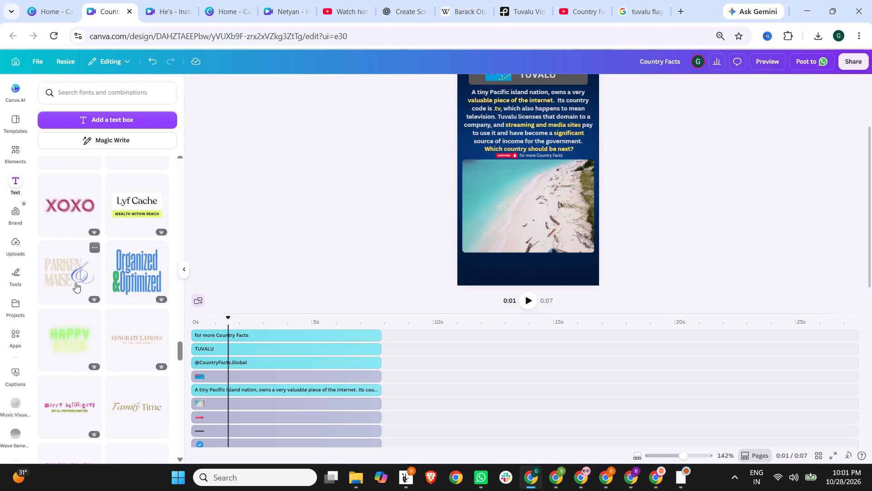
{"action": "scroll", "coordinate": [82, 214], "scroll_direction": "down", "scroll_amount": 4}
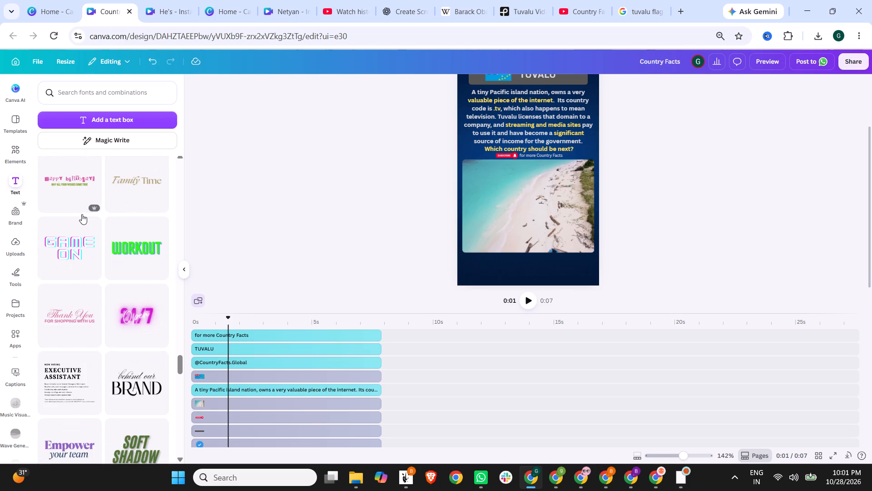
{"action": "scroll", "coordinate": [82, 214], "scroll_direction": "down", "scroll_amount": 6}
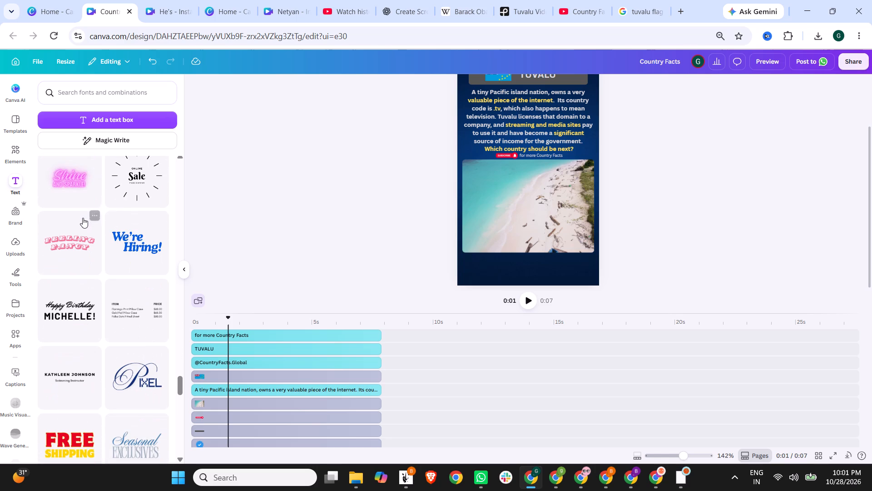
{"action": "left_click", "coordinate": [146, 180]}
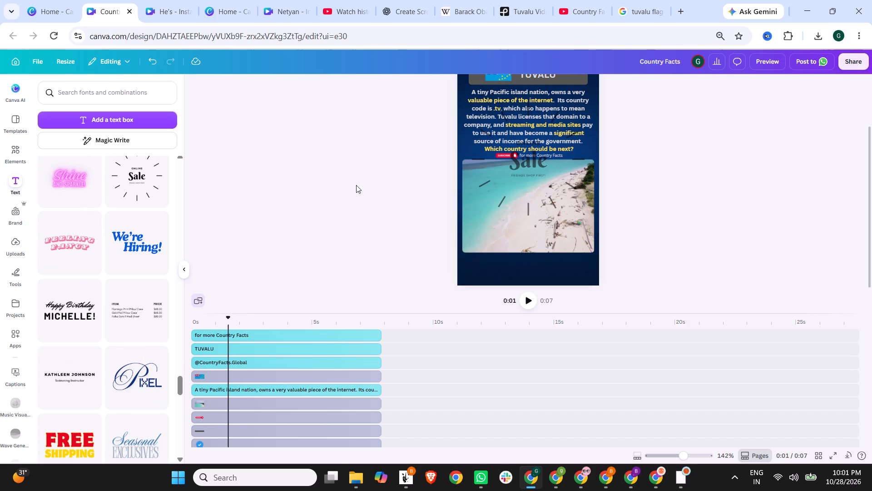
Shrink the Online Sale text group and centre it over the beach footage so it fits inside the video frame.
{"action": "left_click_drag", "start_coordinate": [533, 170], "coordinate": [525, 197]}
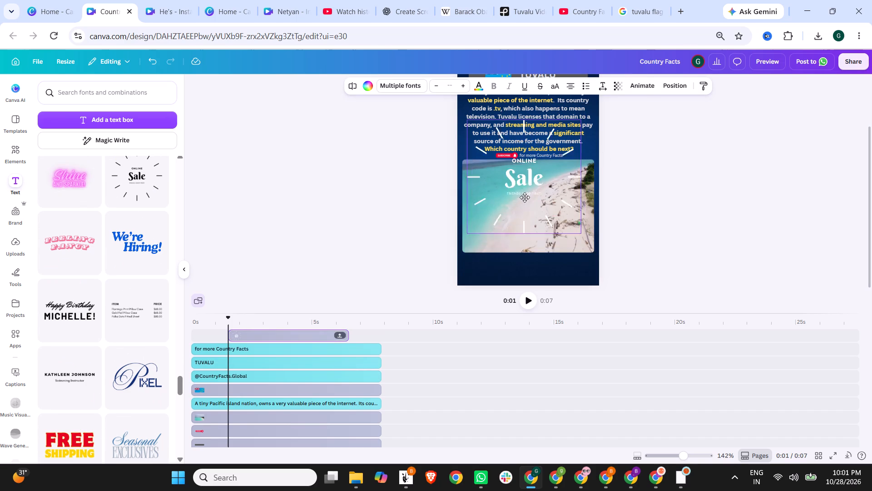
{"action": "left_click_drag", "start_coordinate": [525, 197], "coordinate": [529, 217]}
{"action": "left_click_drag", "start_coordinate": [469, 262], "coordinate": [494, 237]}
{"action": "left_click_drag", "start_coordinate": [536, 196], "coordinate": [525, 209]}
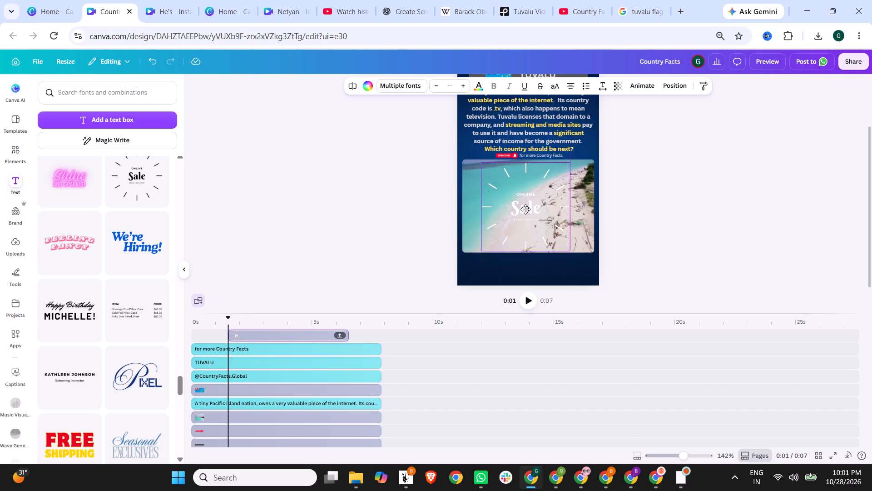
{"action": "left_click_drag", "start_coordinate": [525, 209], "coordinate": [528, 208]}
Replace the word Sale in the text group with .tv and enlarge it to font size 145.
{"action": "double_click", "coordinate": [531, 202]}
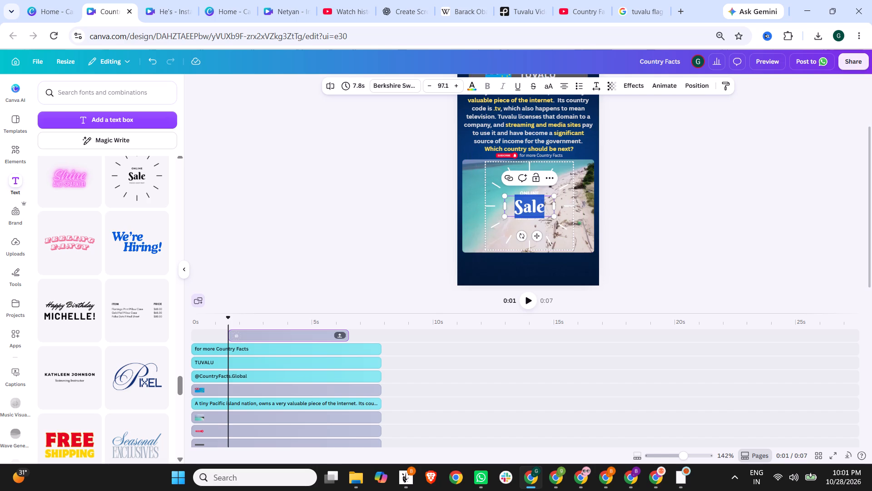
{"action": "type", "text": ".tv"}
{"action": "key", "text": "ctrl+a"}
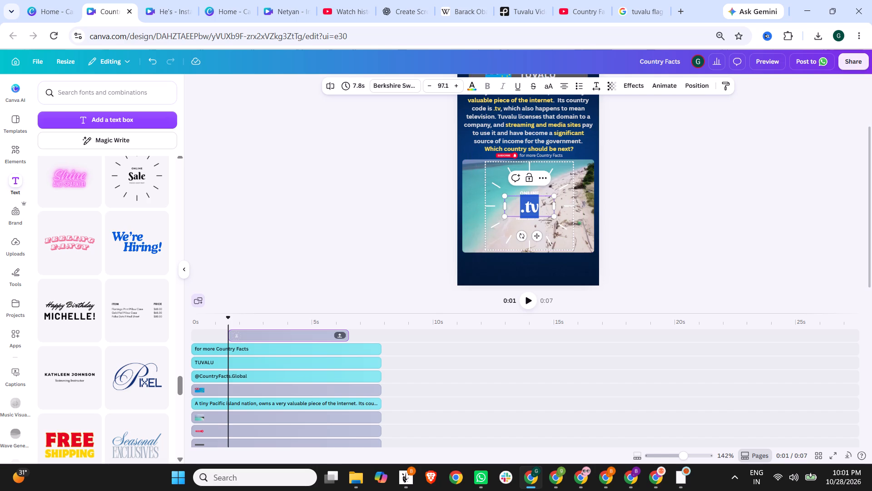
{"action": "left_click", "coordinate": [458, 89]}
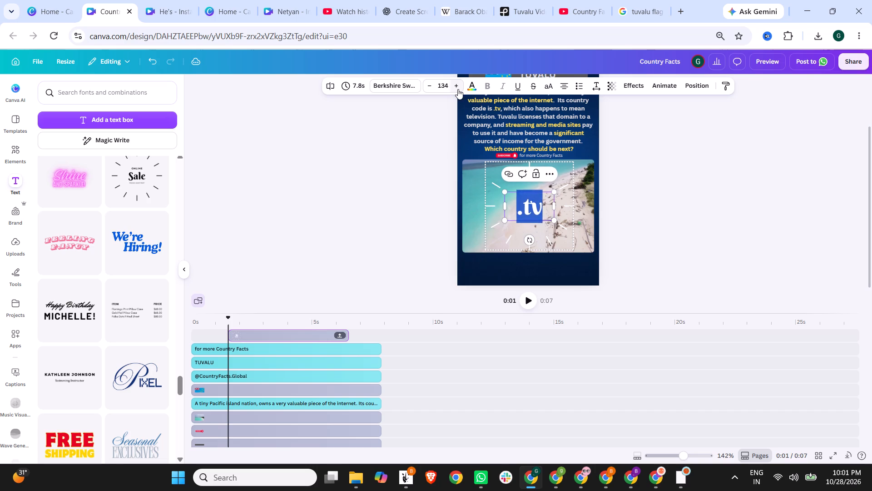
{"action": "left_click", "coordinate": [564, 199]}
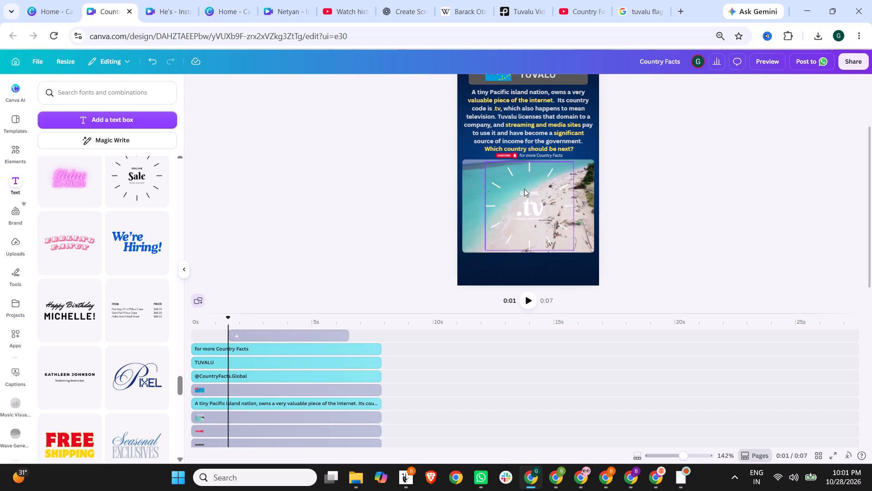
Delete the ONLINE line above .tv and the small tagline below it from the text group.
{"action": "left_click", "coordinate": [533, 195]}
{"action": "left_click", "coordinate": [528, 192]}
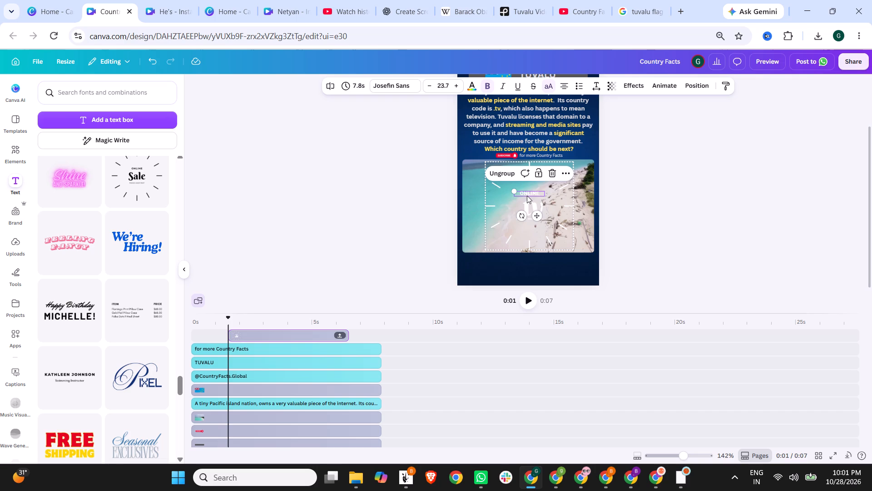
{"action": "key", "text": "Delete"}
{"action": "left_click", "coordinate": [532, 220]}
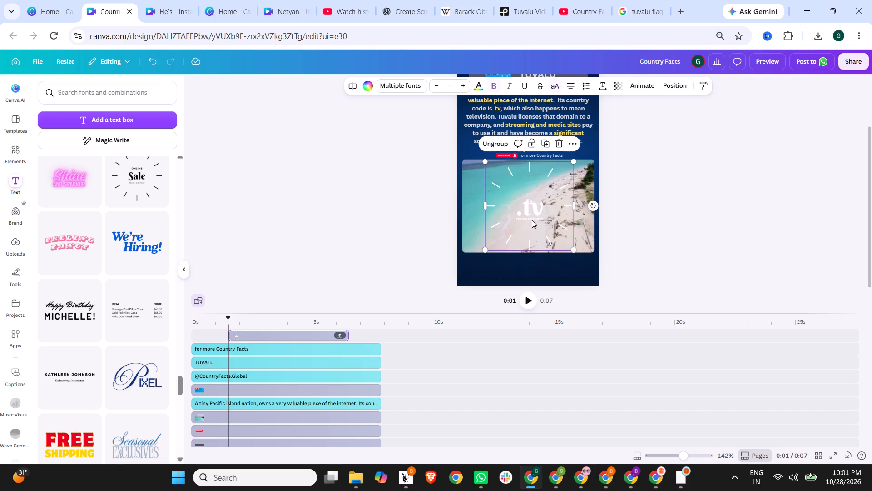
{"action": "key", "text": "Delete"}
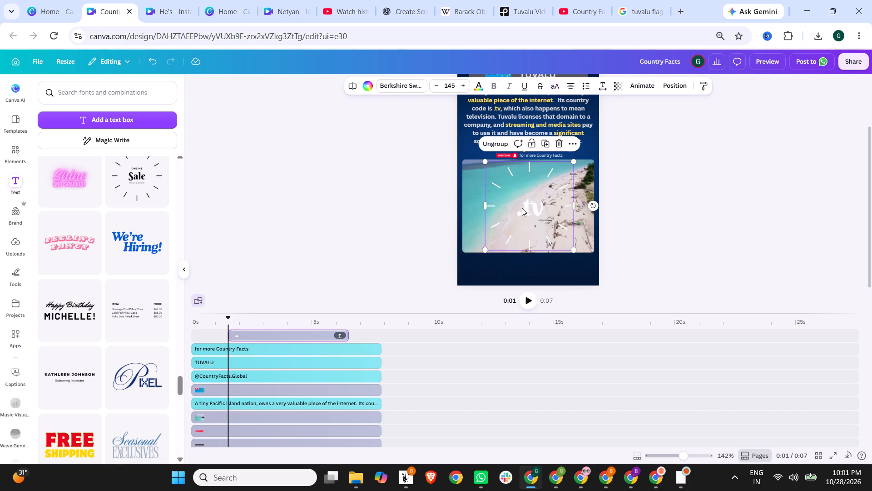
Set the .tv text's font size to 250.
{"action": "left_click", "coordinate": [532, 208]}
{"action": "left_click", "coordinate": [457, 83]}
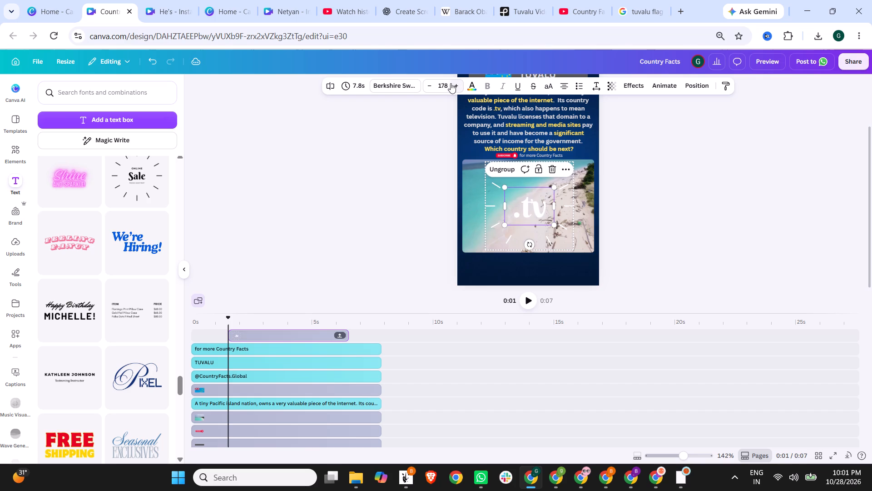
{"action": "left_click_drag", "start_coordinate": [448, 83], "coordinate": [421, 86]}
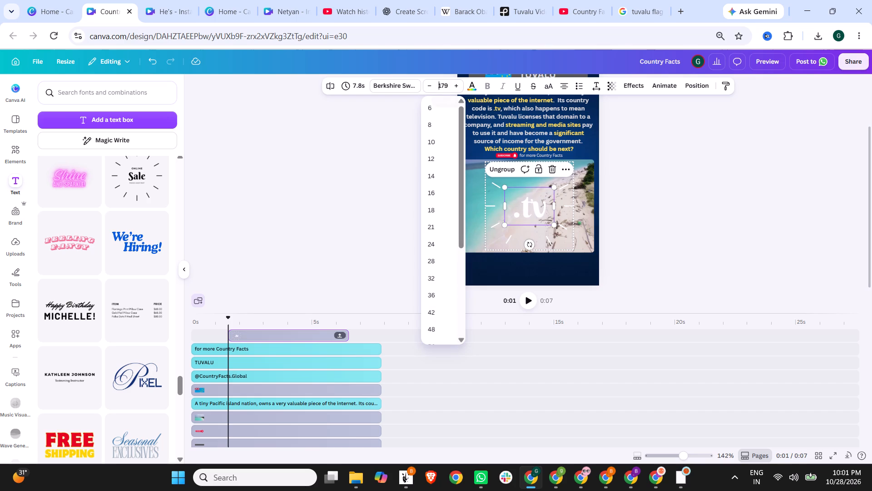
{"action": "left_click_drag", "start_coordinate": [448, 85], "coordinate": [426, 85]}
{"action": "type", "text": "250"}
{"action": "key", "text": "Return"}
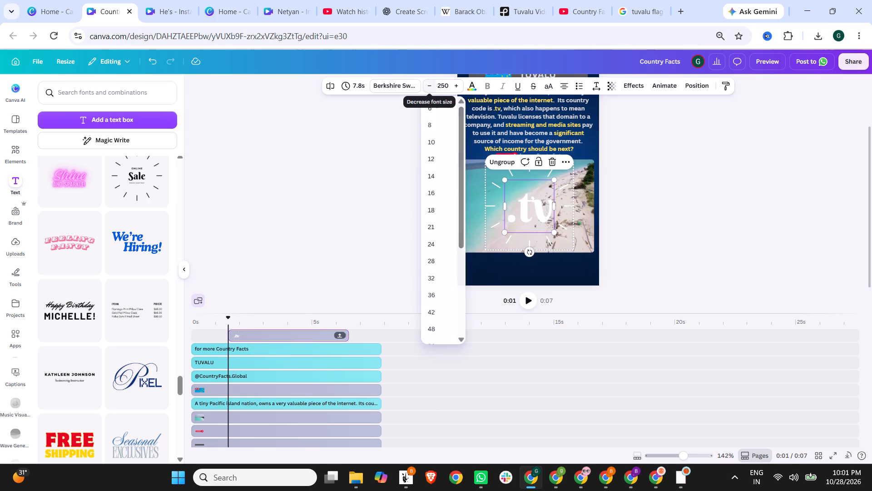
Set the .tv text's font size to 300.
{"action": "left_click_drag", "start_coordinate": [450, 85], "coordinate": [434, 86]}
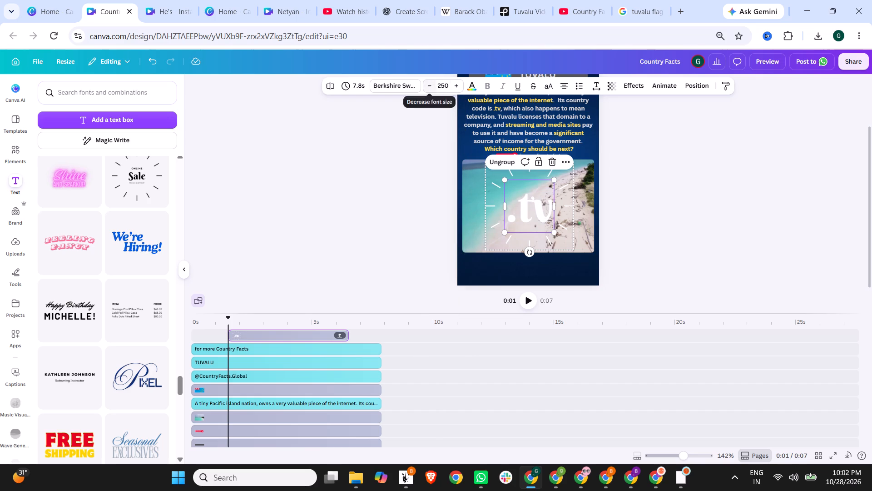
{"action": "left_click", "coordinate": [438, 86]}
{"action": "key", "text": "3"}
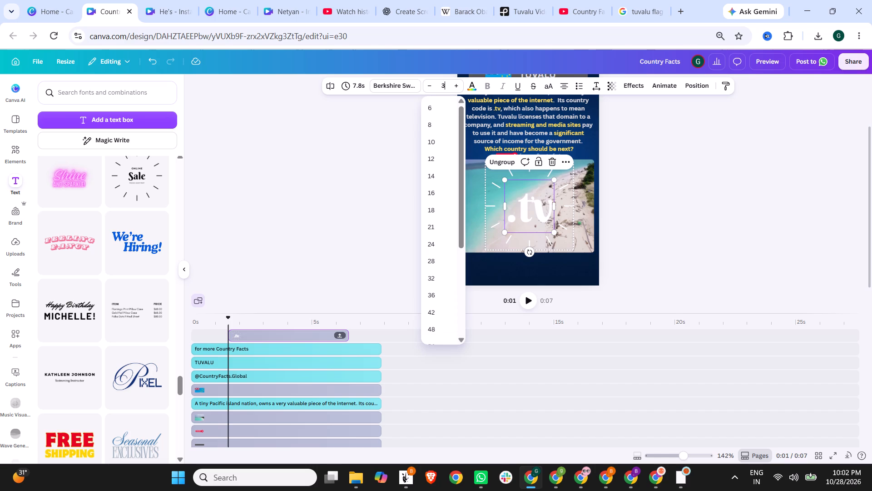
{"action": "key", "text": "0"}
{"action": "key", "text": "0"}
{"action": "key", "text": "Return"}
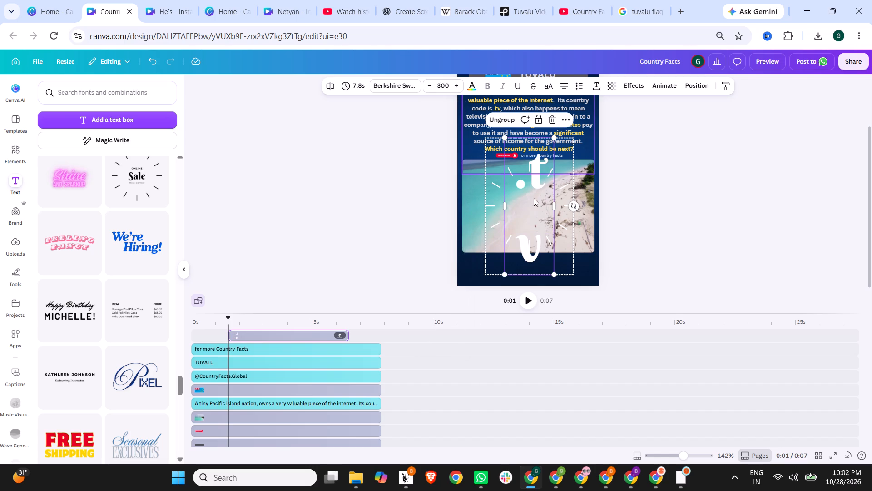
Widen the .tv text box at both sides so the text fits on one line, and centre it within the radiating lines.
{"action": "left_click_drag", "start_coordinate": [503, 205], "coordinate": [494, 205]}
{"action": "left_click_drag", "start_coordinate": [555, 207], "coordinate": [565, 207]}
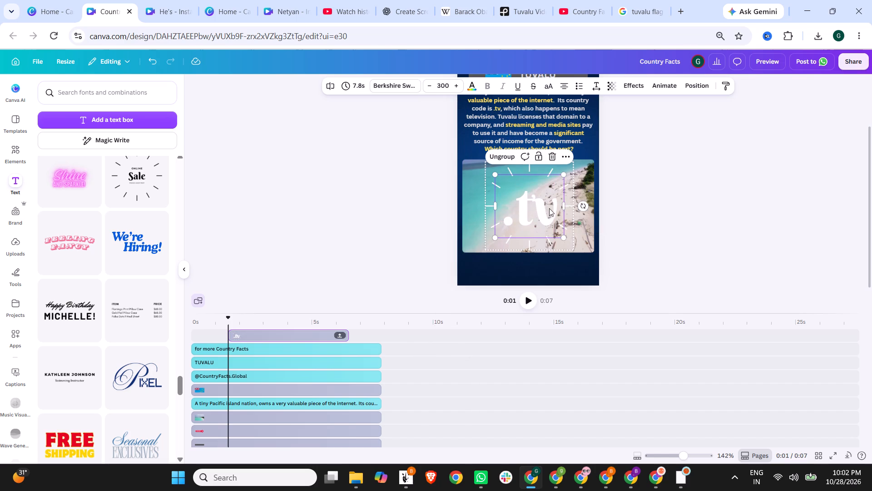
{"action": "left_click", "coordinate": [547, 208]}
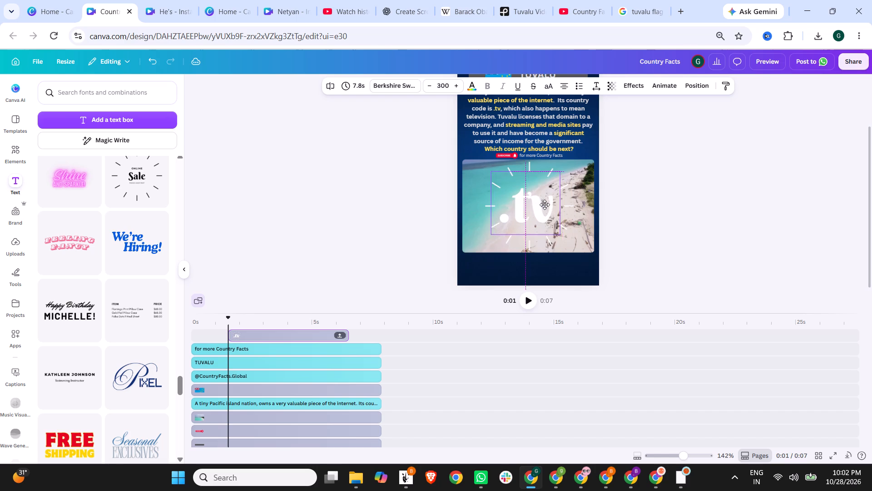
{"action": "left_click", "coordinate": [642, 205]}
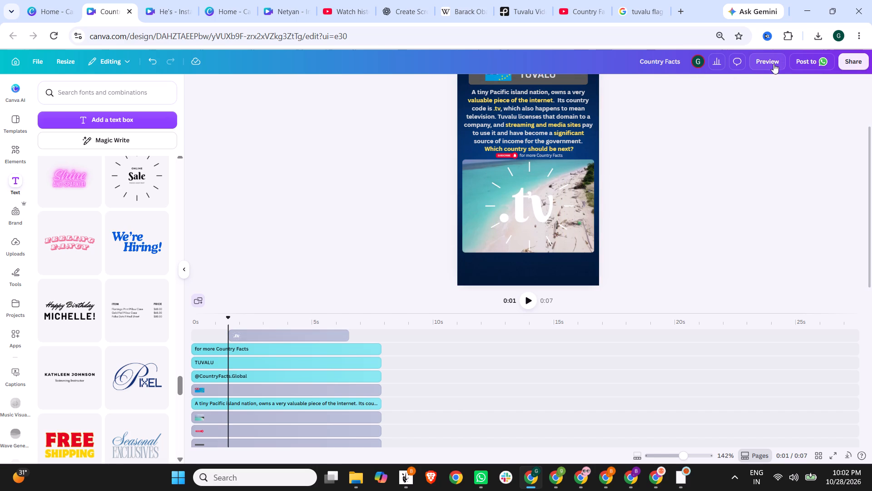
Preview the Tuvalu video with the .tv graphic over the beach footage, then return to the editor.
{"action": "left_click", "coordinate": [774, 64]}
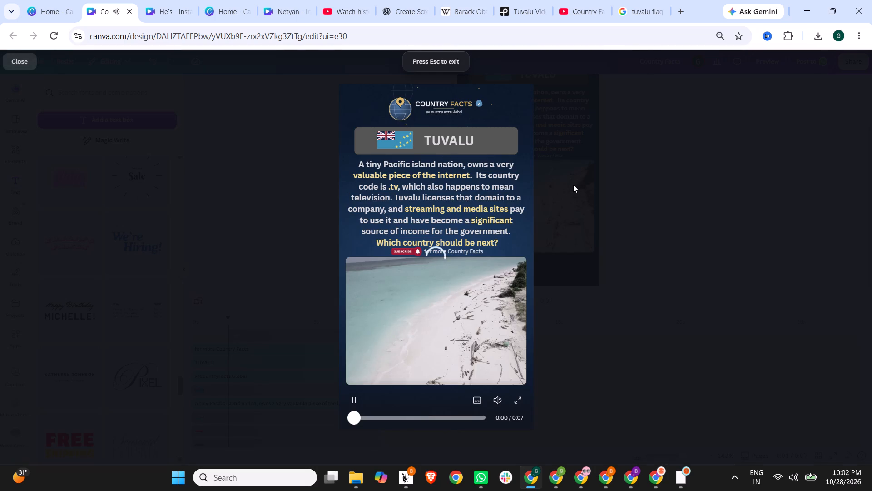
{"action": "left_click", "coordinate": [254, 183]}
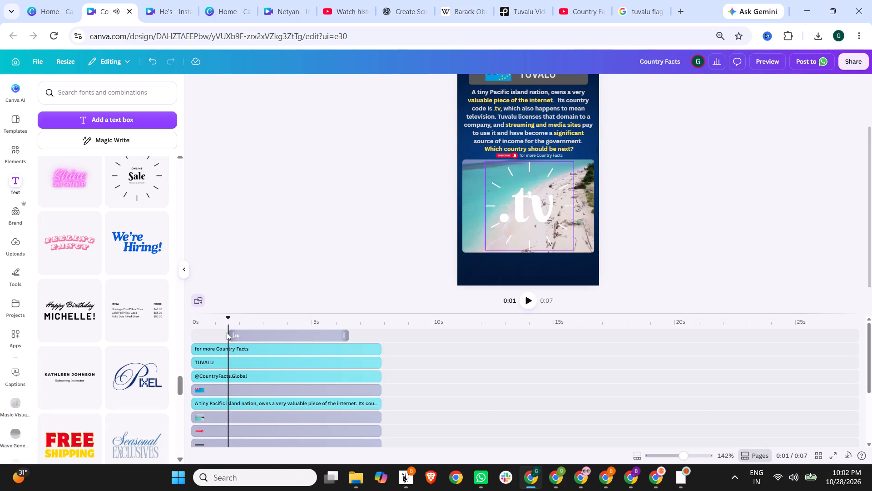
Extend the .tv text group's timing at both ends so it spans the full 7.8 s of the video.
{"action": "left_click_drag", "start_coordinate": [229, 332], "coordinate": [194, 332]}
{"action": "left_click_drag", "start_coordinate": [347, 332], "coordinate": [376, 331]}
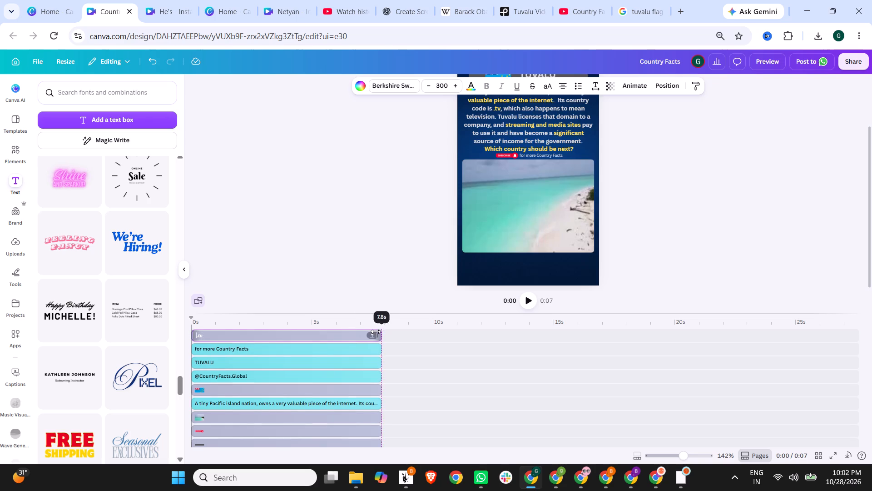
{"action": "left_click_drag", "start_coordinate": [376, 331], "coordinate": [377, 331]}
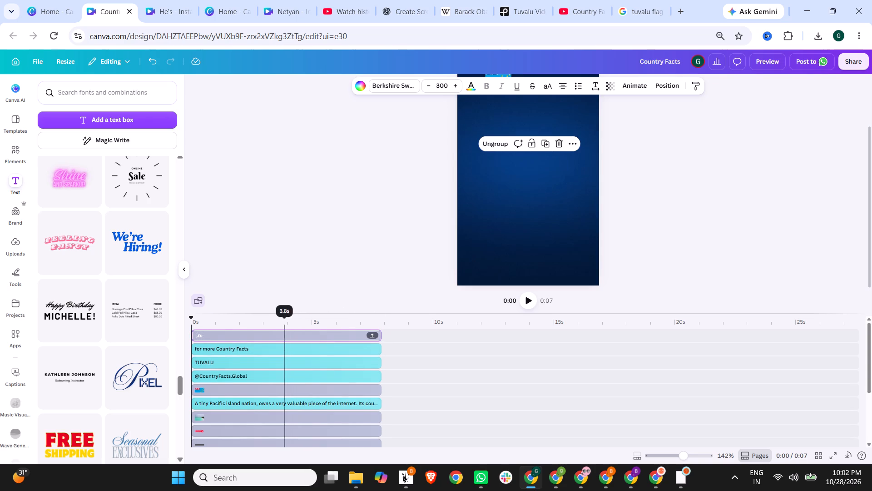
Select the .tv text at 3.8 s in the video and look through its element and group animation options.
{"action": "left_click", "coordinate": [284, 318]}
{"action": "left_click", "coordinate": [517, 205]}
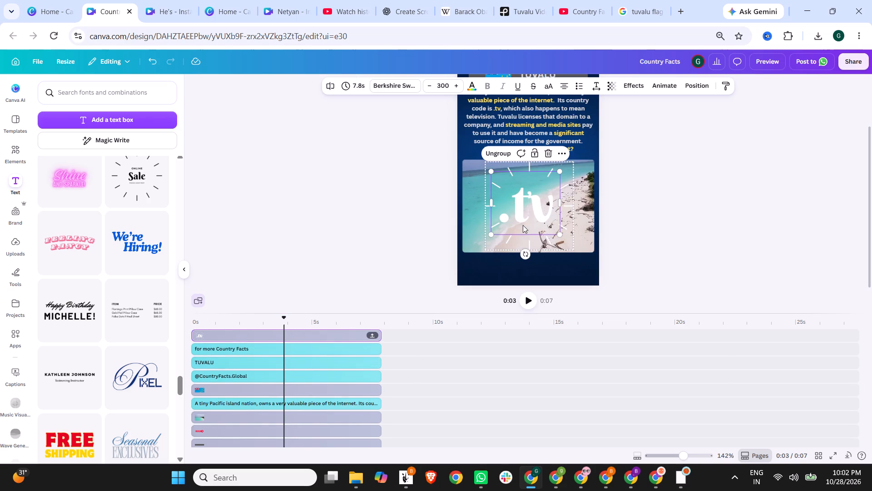
{"action": "left_click", "coordinate": [664, 84]}
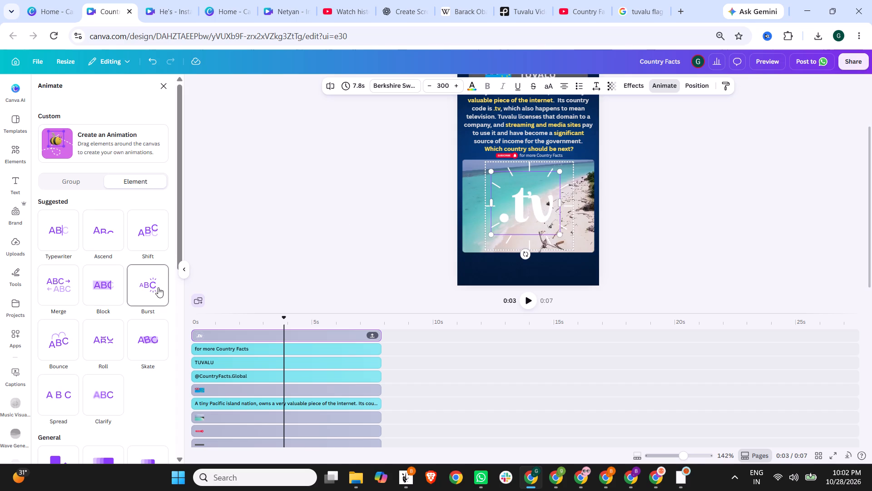
{"action": "scroll", "coordinate": [60, 287], "scroll_direction": "down", "scroll_amount": 5}
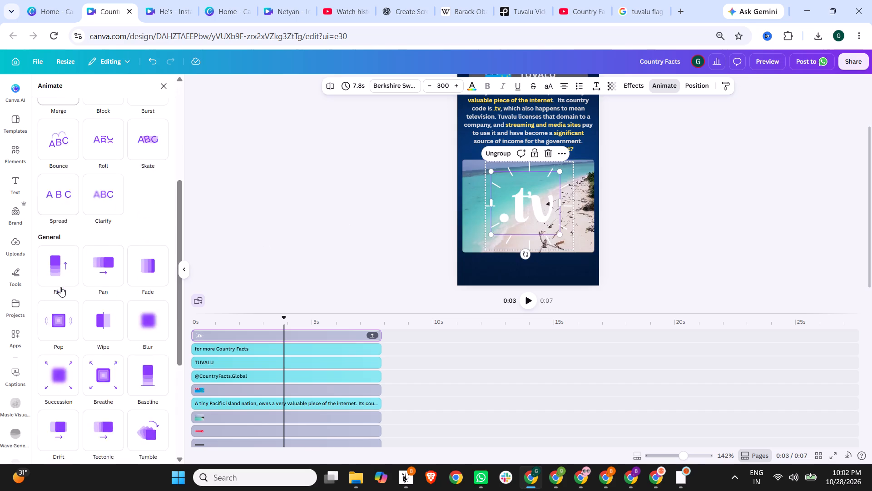
{"action": "scroll", "coordinate": [104, 245], "scroll_direction": "down", "scroll_amount": 4}
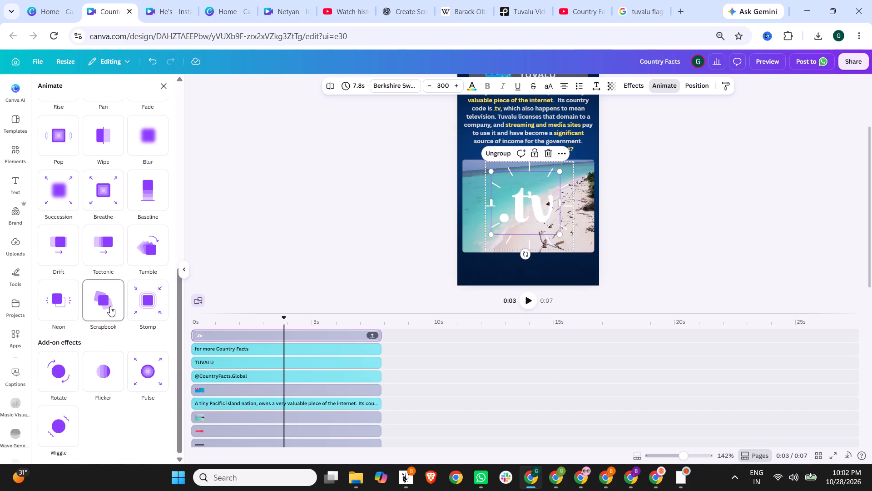
{"action": "scroll", "coordinate": [143, 301], "scroll_direction": "up", "scroll_amount": 13}
{"action": "left_click", "coordinate": [83, 184]}
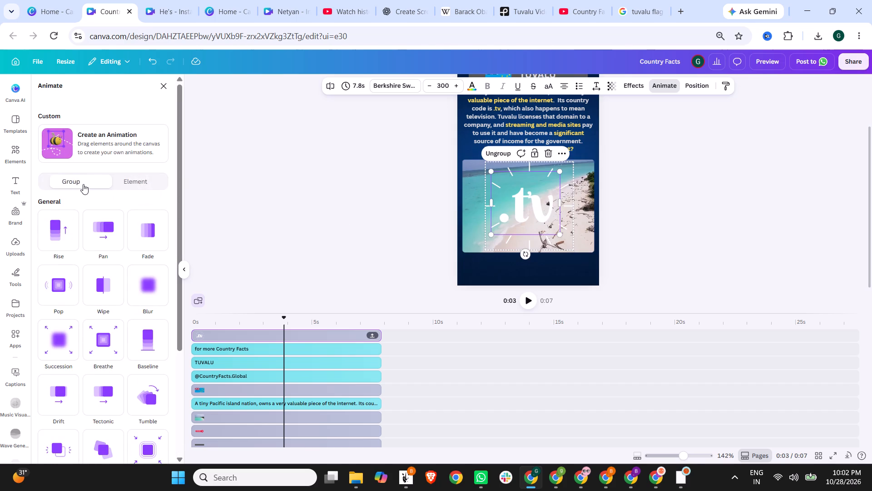
{"action": "scroll", "coordinate": [121, 292], "scroll_direction": "down", "scroll_amount": 8}
{"action": "scroll", "coordinate": [116, 288], "scroll_direction": "up", "scroll_amount": 6}
{"action": "left_click", "coordinate": [140, 176]}
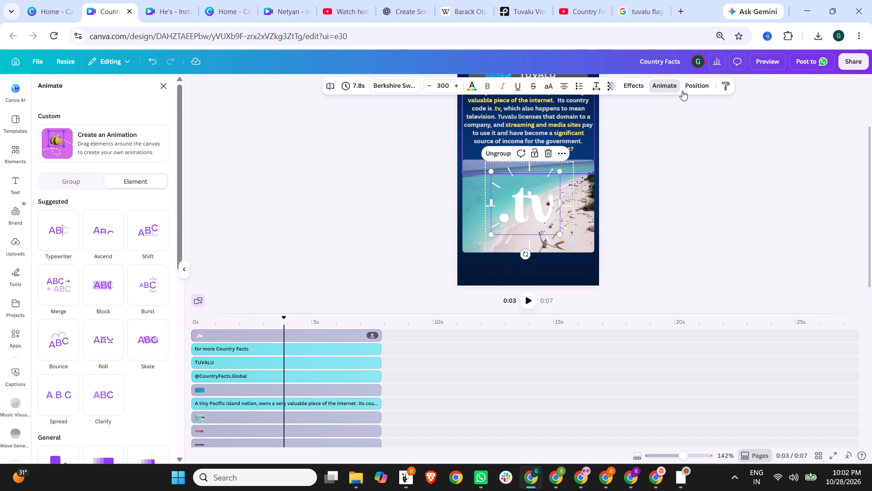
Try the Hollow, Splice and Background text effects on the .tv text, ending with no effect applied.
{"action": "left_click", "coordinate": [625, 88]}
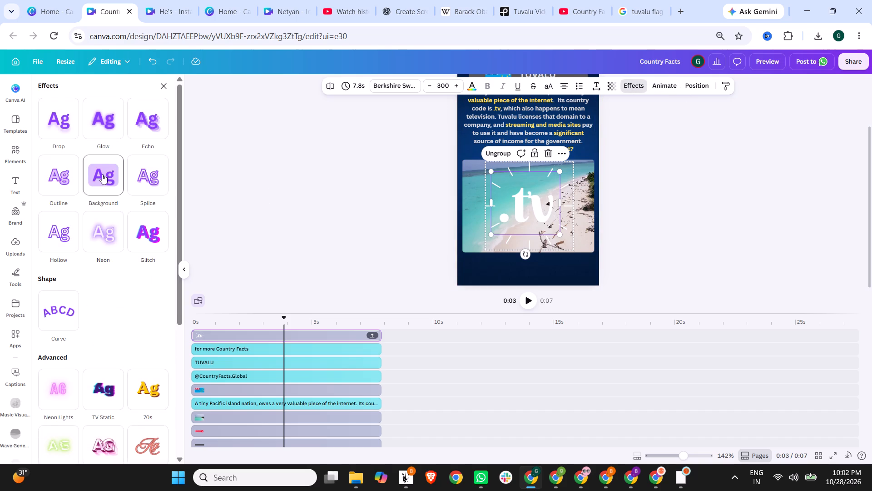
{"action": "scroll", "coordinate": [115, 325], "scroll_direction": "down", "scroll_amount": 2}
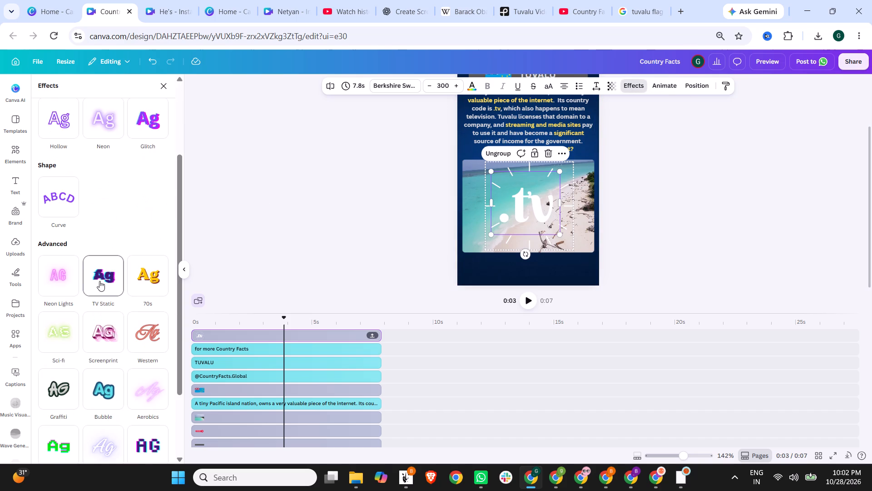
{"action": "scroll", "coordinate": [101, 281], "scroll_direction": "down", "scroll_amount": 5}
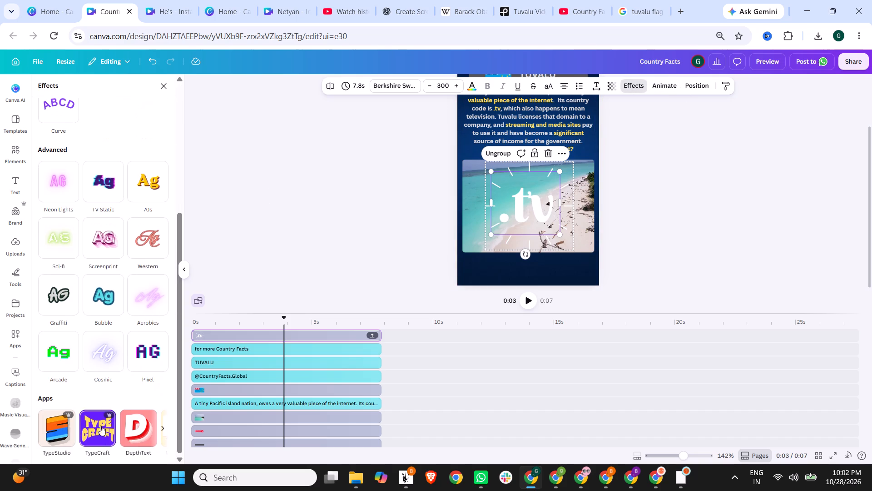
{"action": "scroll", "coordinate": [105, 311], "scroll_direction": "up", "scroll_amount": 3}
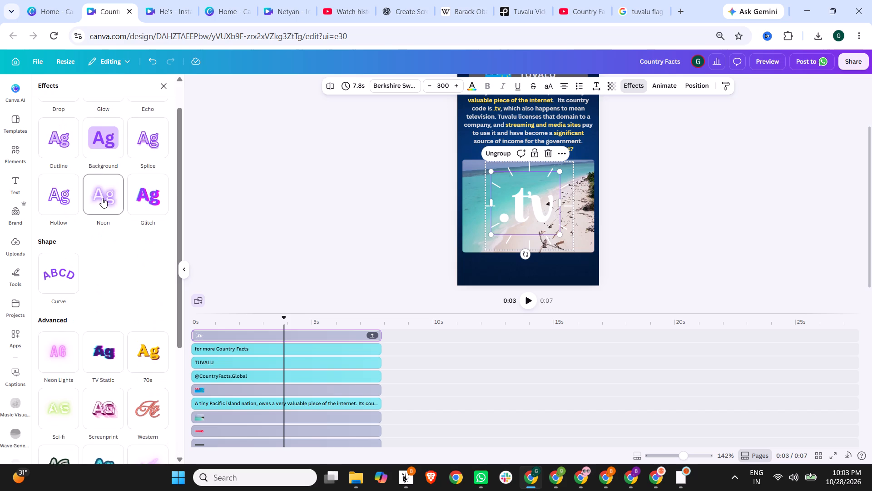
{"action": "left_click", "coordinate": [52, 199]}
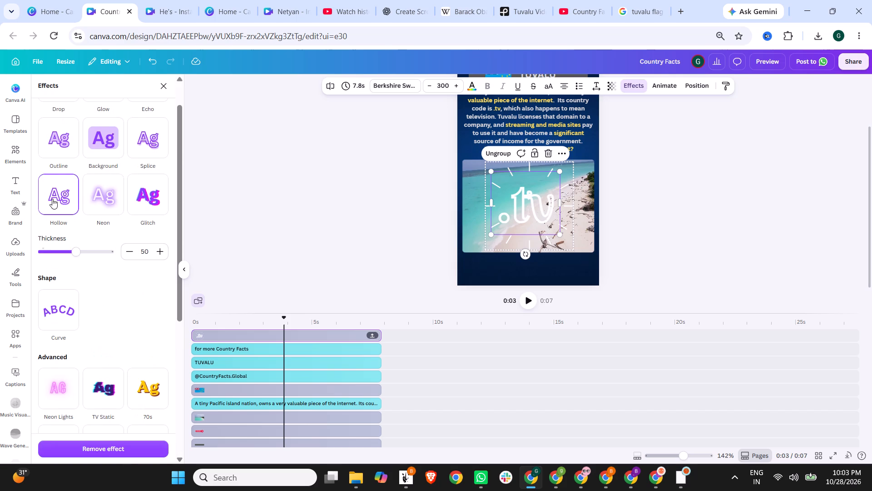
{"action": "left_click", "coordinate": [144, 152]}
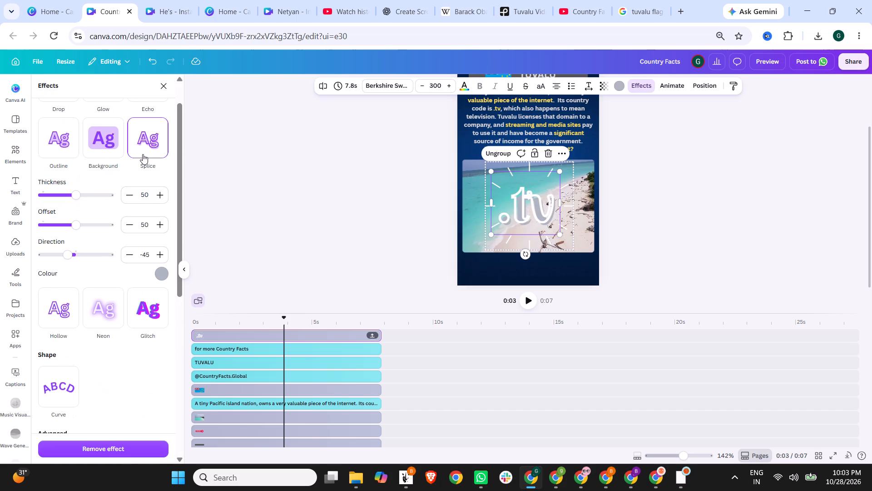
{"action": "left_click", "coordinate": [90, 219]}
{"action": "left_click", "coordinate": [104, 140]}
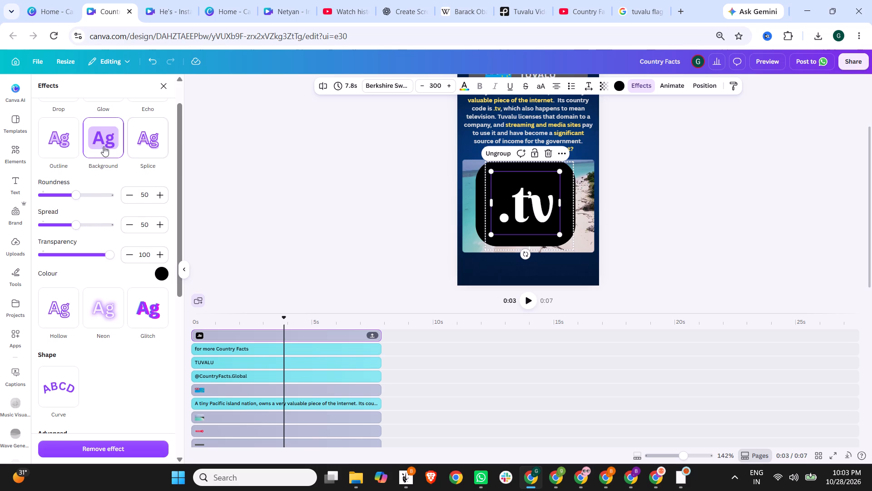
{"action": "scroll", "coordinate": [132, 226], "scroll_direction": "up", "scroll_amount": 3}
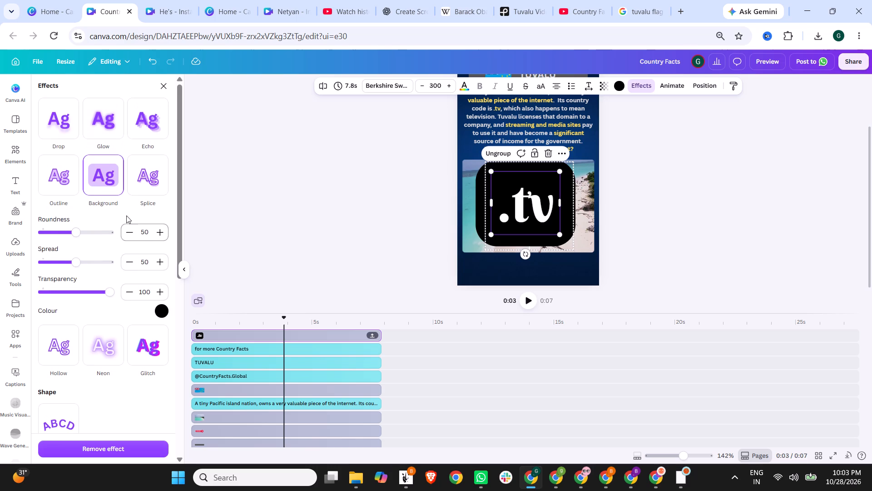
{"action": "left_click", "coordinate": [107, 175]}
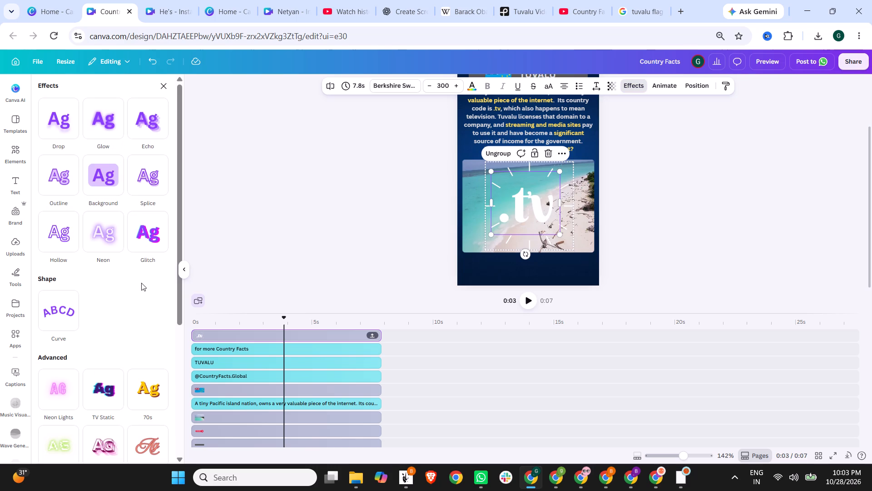
Apply the Glitch effect to the .tv text with an offset of 43.
{"action": "left_click", "coordinate": [156, 240]}
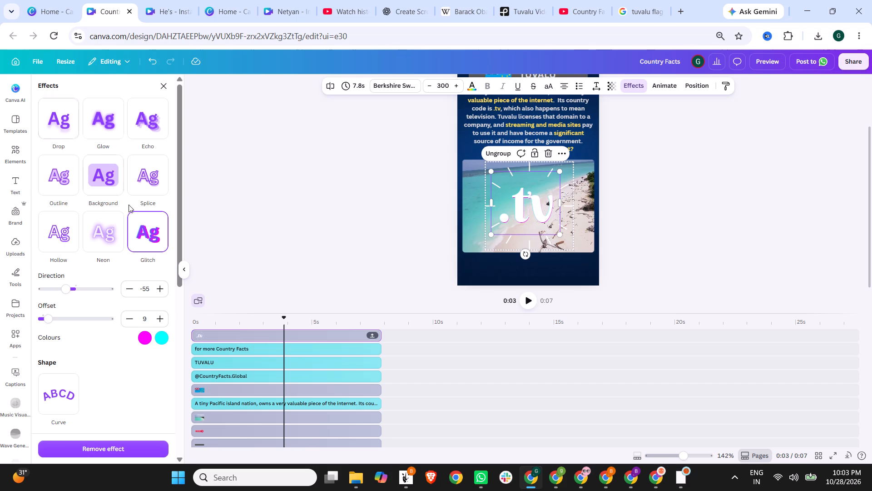
{"action": "left_click_drag", "start_coordinate": [48, 320], "coordinate": [54, 320]}
{"action": "left_click_drag", "start_coordinate": [54, 320], "coordinate": [85, 320]}
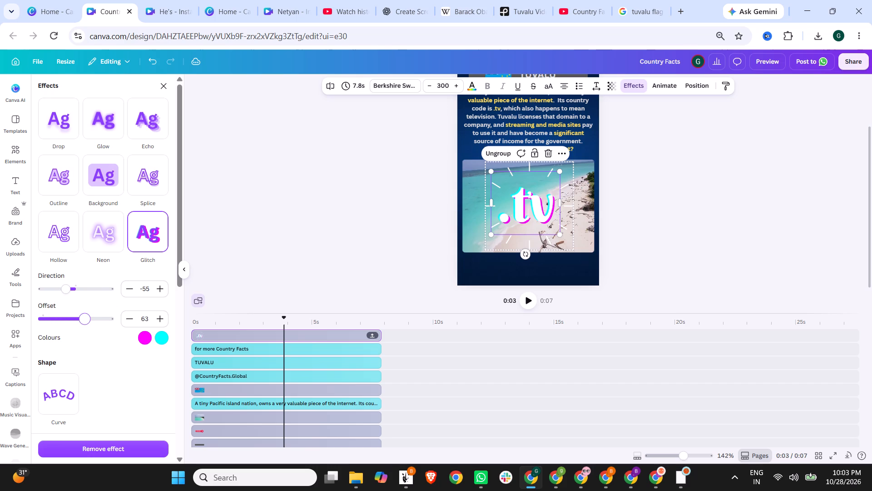
{"action": "left_click_drag", "start_coordinate": [85, 320], "coordinate": [71, 320]}
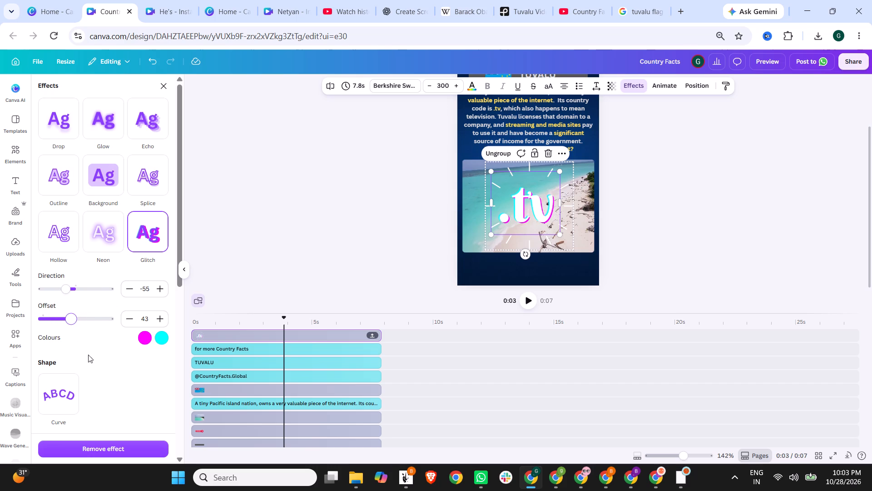
{"action": "left_click", "coordinate": [102, 355]}
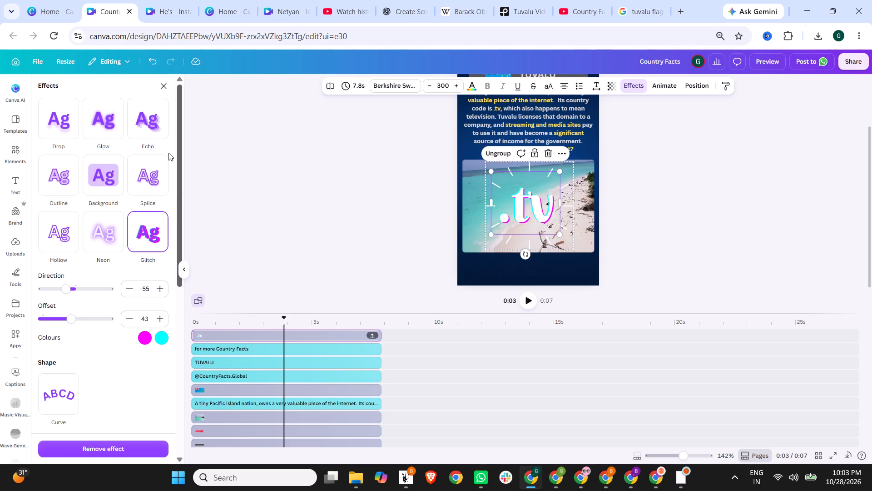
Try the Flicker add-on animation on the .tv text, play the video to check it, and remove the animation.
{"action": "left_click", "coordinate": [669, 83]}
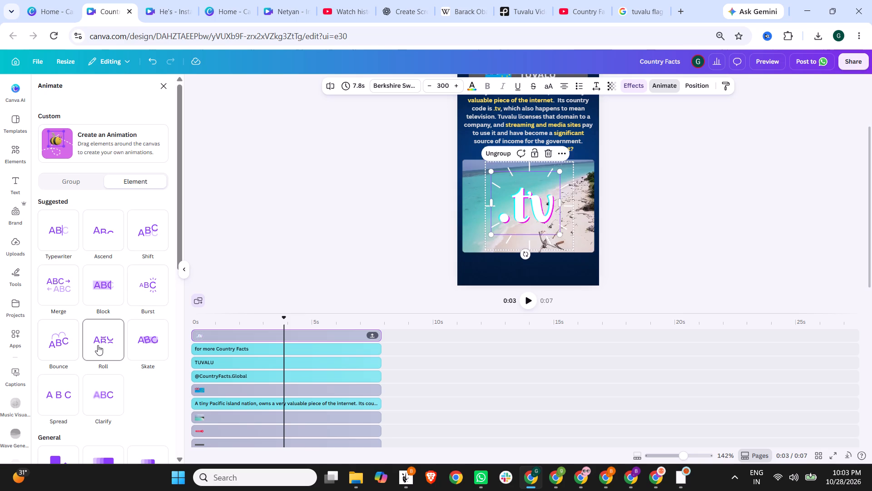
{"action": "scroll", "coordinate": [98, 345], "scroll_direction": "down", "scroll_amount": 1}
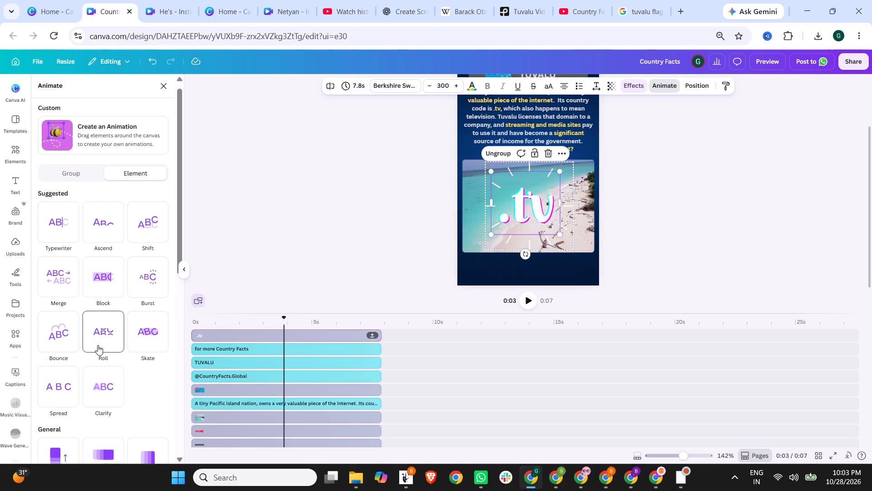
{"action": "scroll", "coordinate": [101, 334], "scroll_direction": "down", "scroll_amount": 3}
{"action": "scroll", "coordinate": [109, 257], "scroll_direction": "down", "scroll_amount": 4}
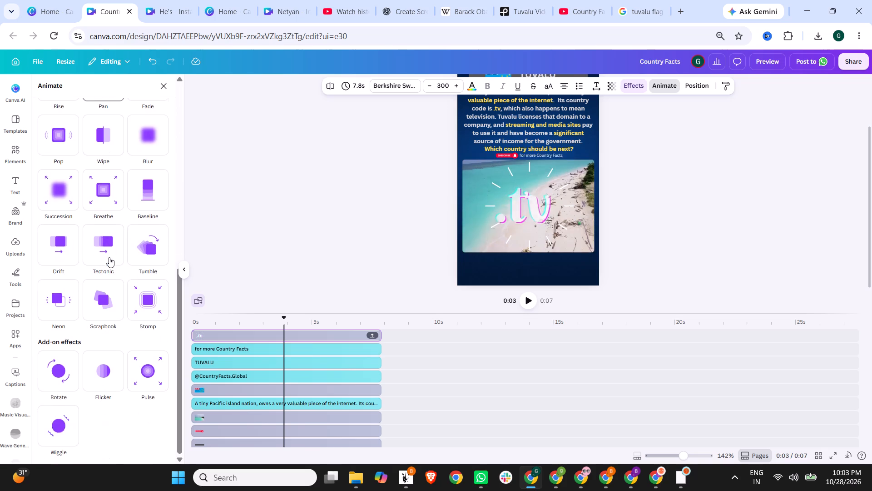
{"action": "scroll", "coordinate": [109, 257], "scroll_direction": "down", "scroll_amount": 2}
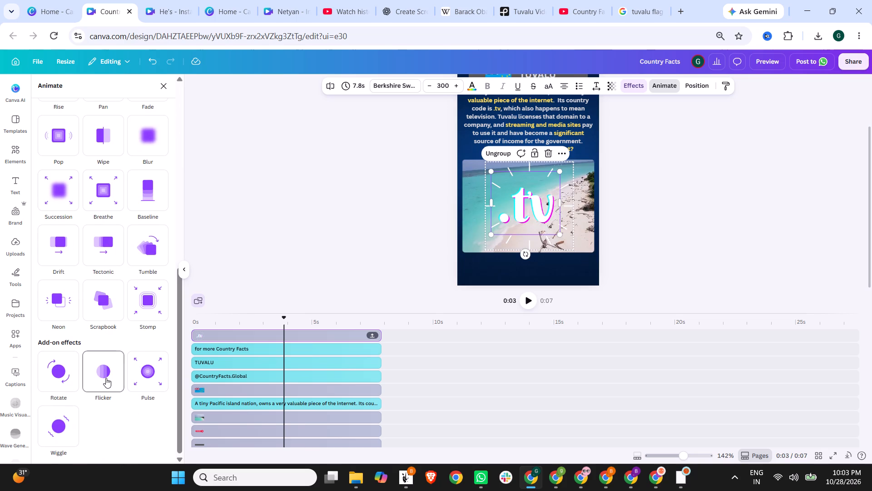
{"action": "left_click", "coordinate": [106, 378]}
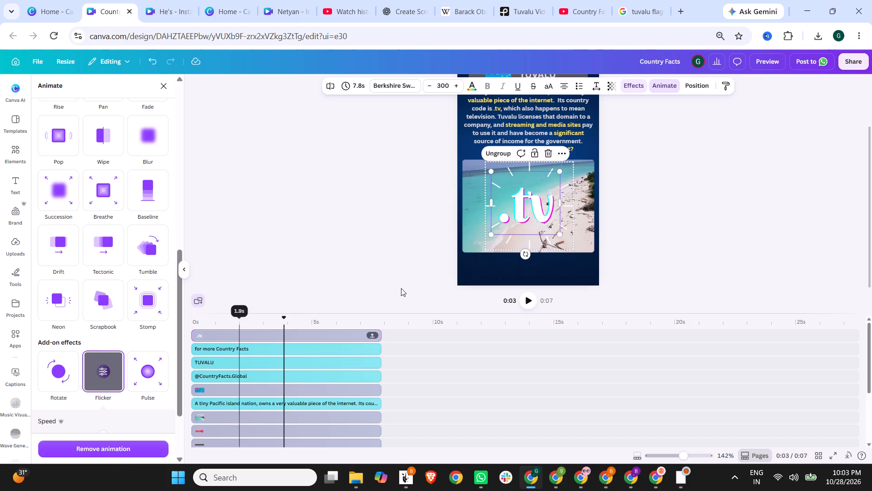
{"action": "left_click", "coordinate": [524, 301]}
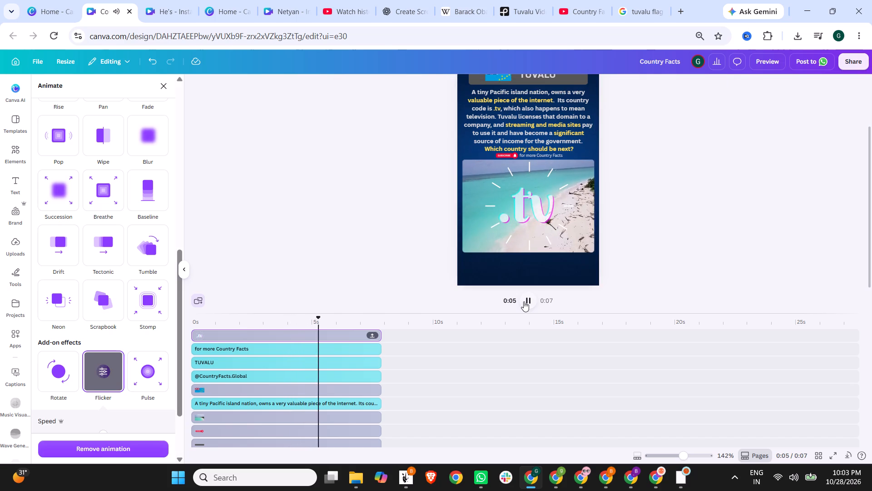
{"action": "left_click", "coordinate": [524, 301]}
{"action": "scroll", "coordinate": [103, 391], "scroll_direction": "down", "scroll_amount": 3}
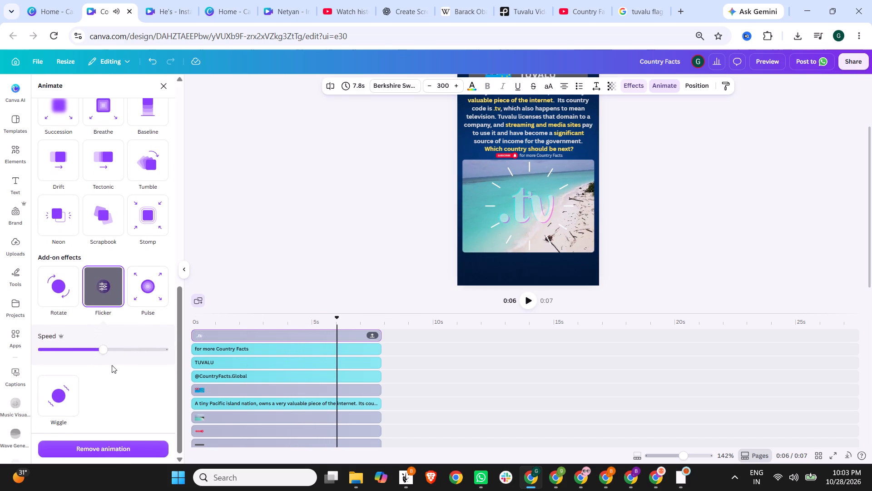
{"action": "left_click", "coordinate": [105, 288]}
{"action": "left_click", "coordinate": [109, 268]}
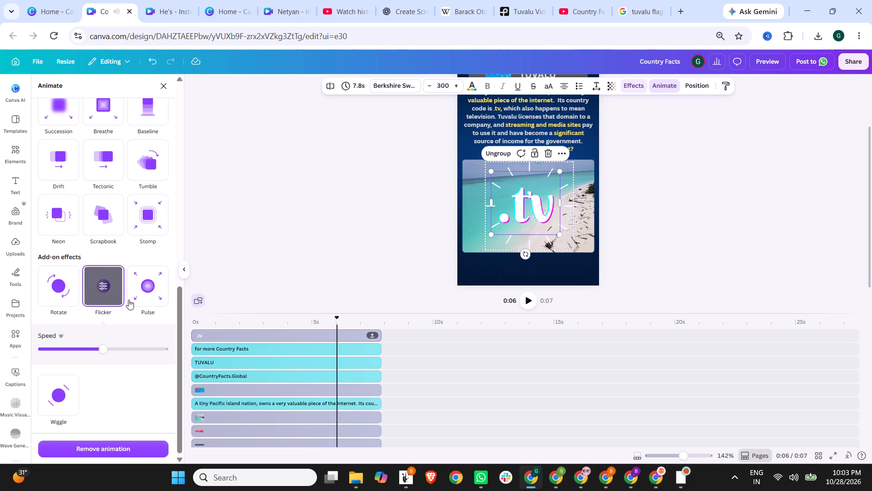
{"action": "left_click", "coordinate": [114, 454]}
Apply the Roll animation to the .tv text element.
{"action": "scroll", "coordinate": [127, 302], "scroll_direction": "up", "scroll_amount": 7}
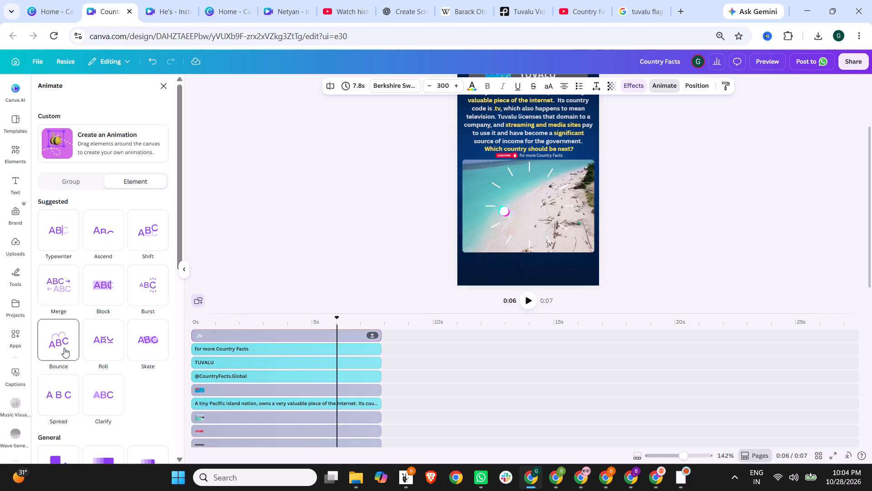
{"action": "left_click", "coordinate": [99, 345]}
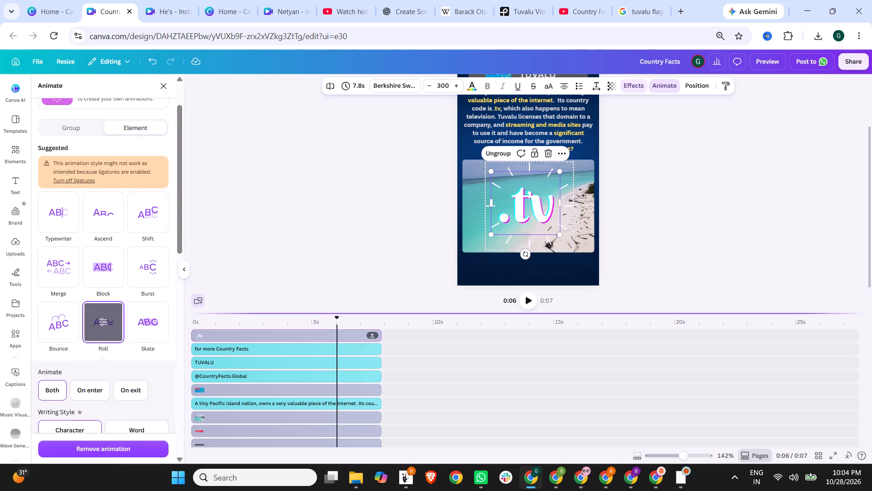
{"action": "left_click", "coordinate": [776, 208]}
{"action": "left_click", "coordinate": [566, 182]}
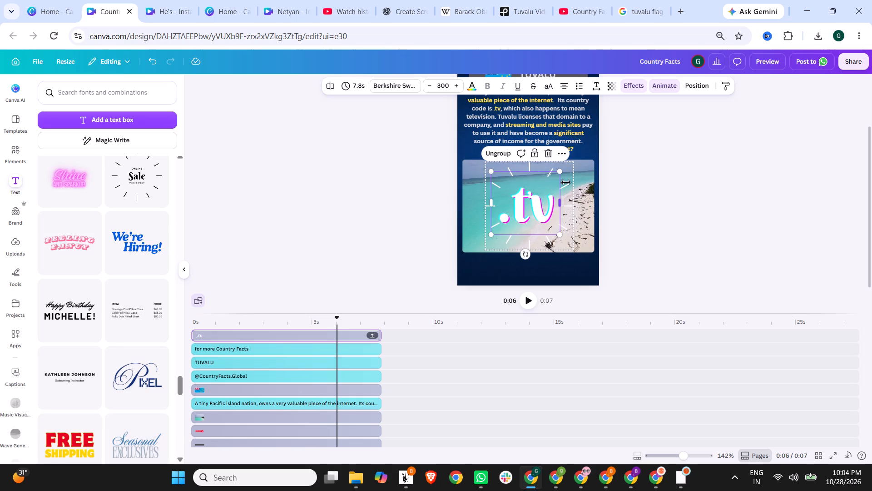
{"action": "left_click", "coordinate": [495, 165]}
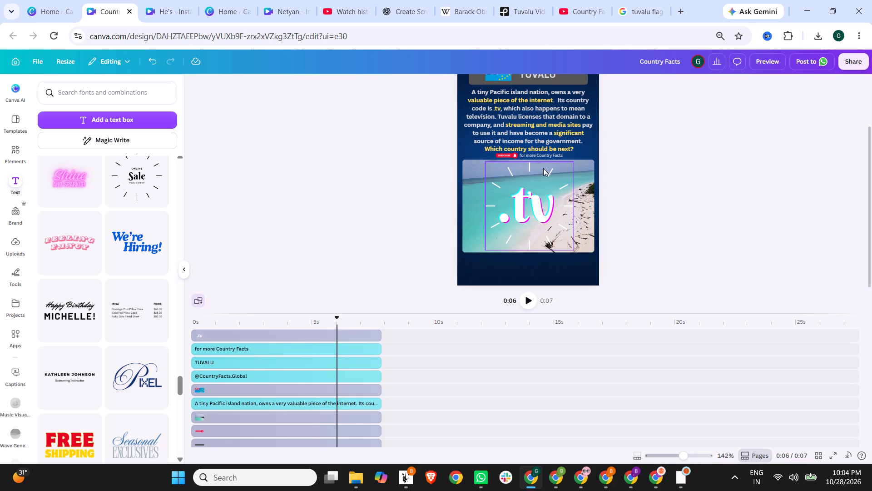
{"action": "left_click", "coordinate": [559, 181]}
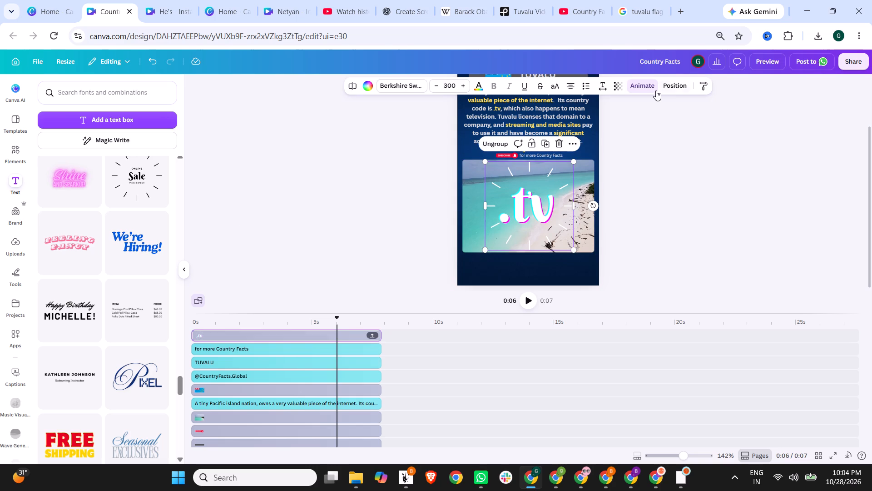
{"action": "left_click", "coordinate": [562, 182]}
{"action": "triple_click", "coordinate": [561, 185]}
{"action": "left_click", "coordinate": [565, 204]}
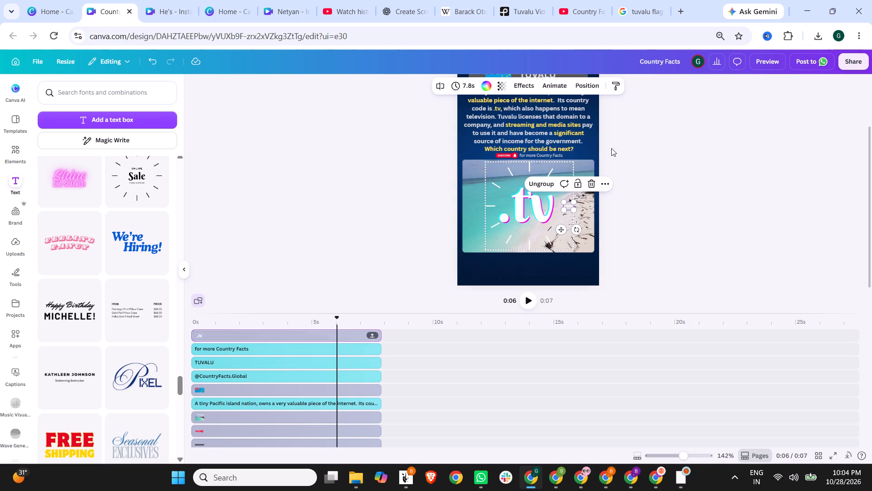
Preview the whole Tuvalu video design in full, then close the preview and look over the page.
{"action": "left_click", "coordinate": [684, 152]}
{"action": "scroll", "coordinate": [634, 97], "scroll_direction": "up", "scroll_amount": 3}
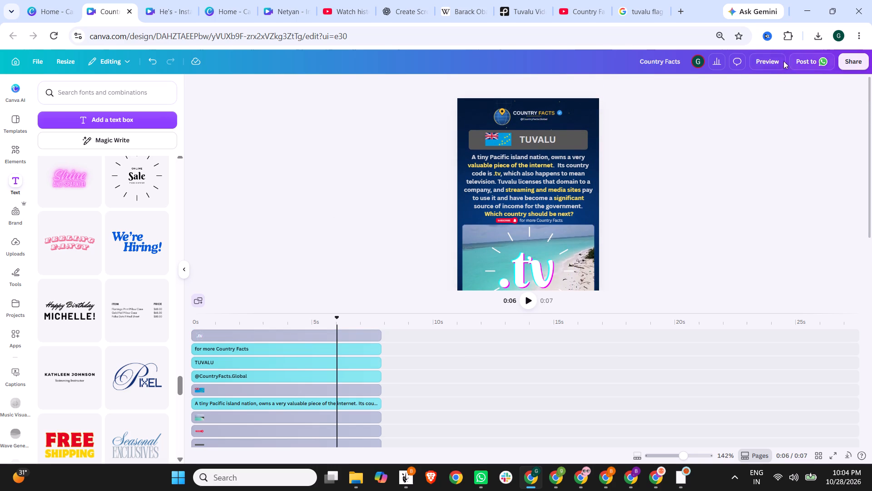
{"action": "left_click", "coordinate": [769, 62]}
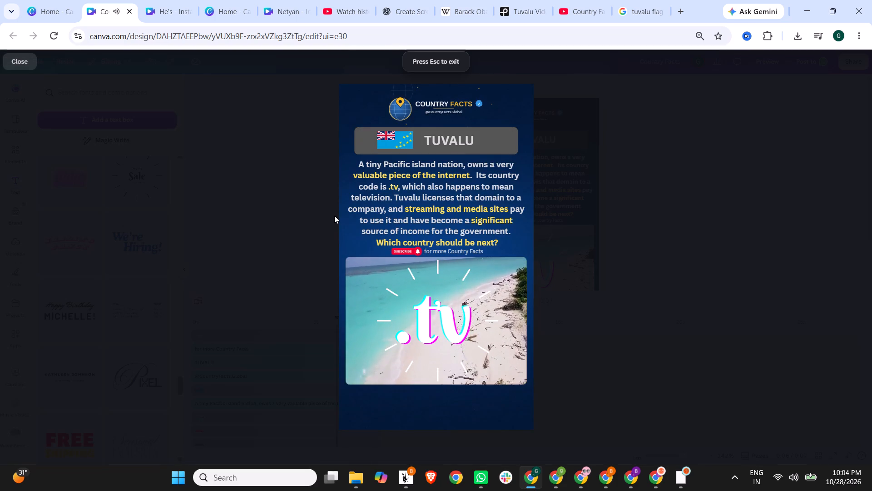
{"action": "left_click", "coordinate": [307, 214]}
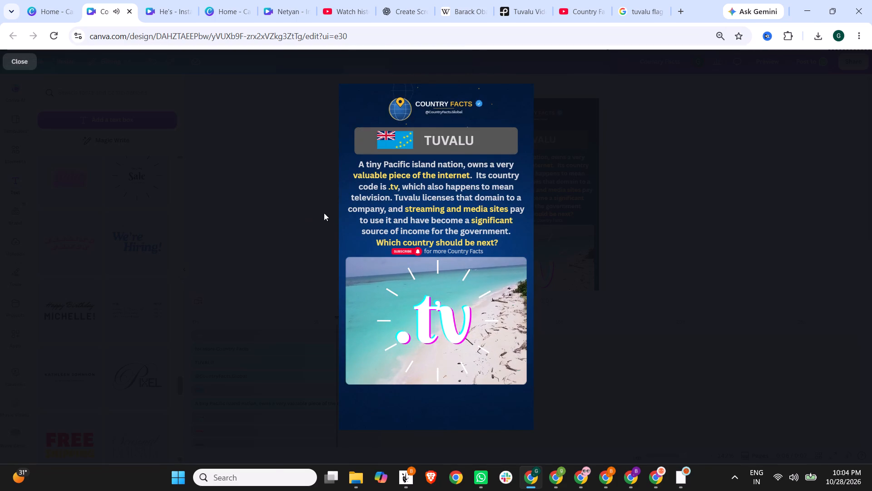
{"action": "scroll", "coordinate": [422, 200], "scroll_direction": "down", "scroll_amount": 6}
{"action": "scroll", "coordinate": [381, 211], "scroll_direction": "up", "scroll_amount": 5}
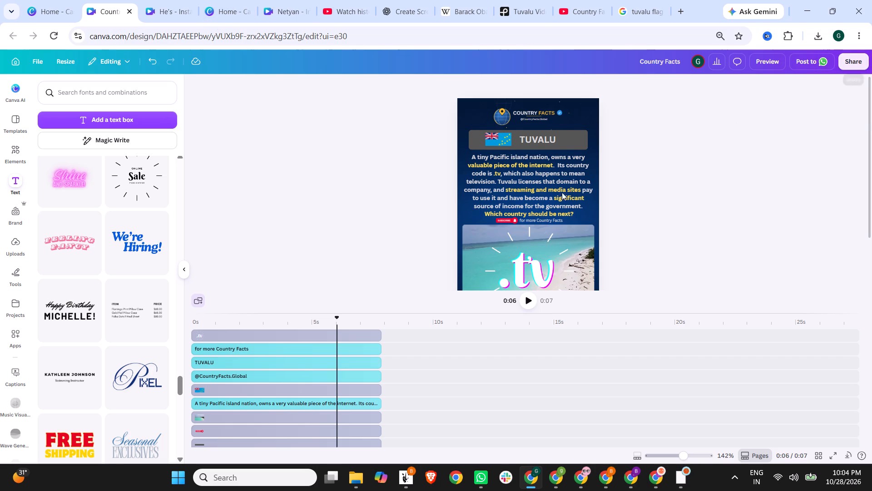
{"action": "scroll", "coordinate": [530, 198], "scroll_direction": "down", "scroll_amount": 7}
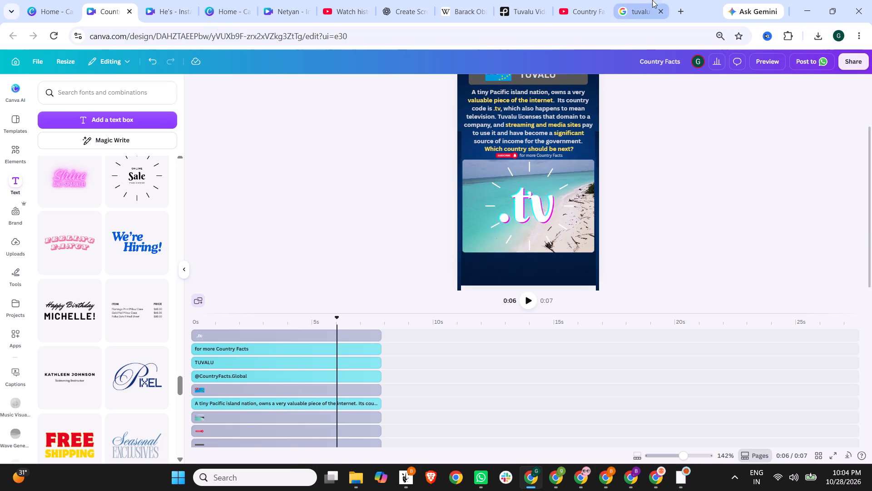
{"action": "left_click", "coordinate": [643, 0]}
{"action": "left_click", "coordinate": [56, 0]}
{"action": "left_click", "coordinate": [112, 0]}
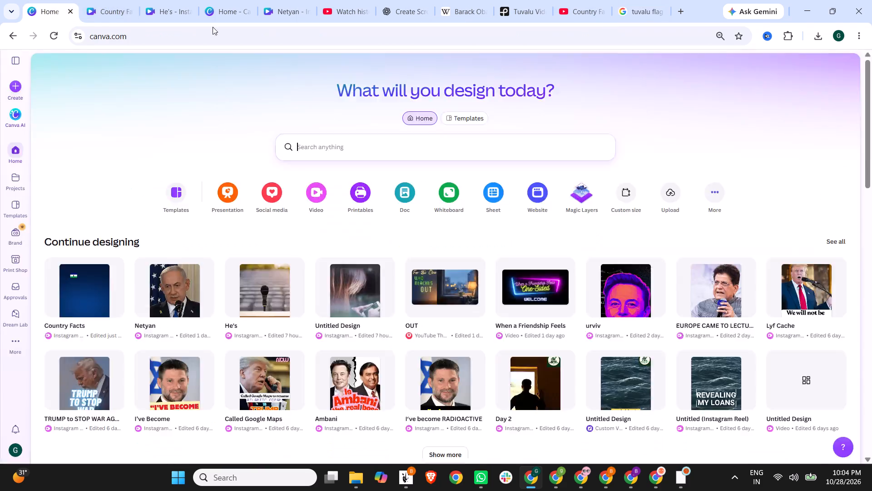
Download the Country Facts design as an MP4 video at 1080p quality.
{"action": "left_click", "coordinate": [854, 59]}
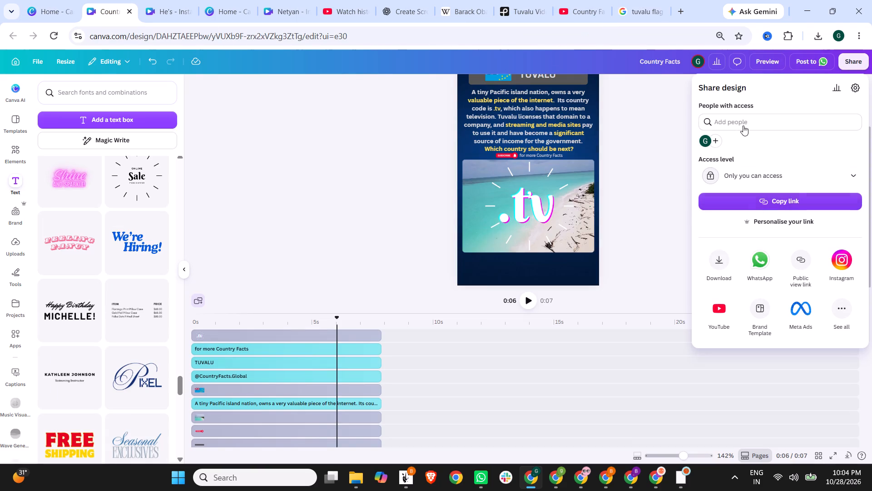
{"action": "left_click", "coordinate": [723, 271]}
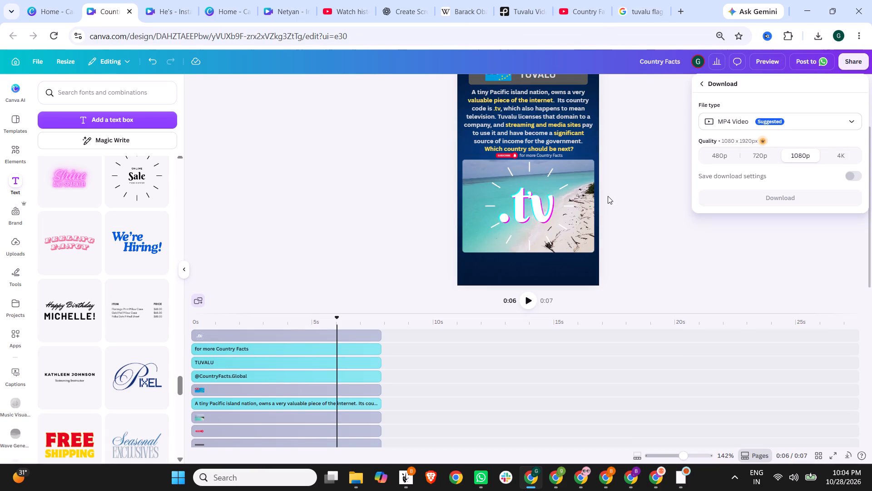
{"action": "left_click", "coordinate": [783, 199]}
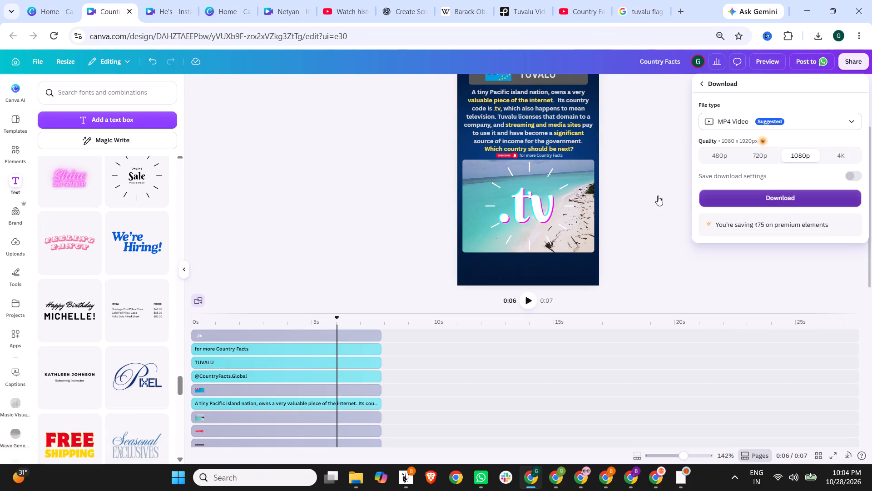
{"action": "scroll", "coordinate": [642, 200], "scroll_direction": "up", "scroll_amount": 4}
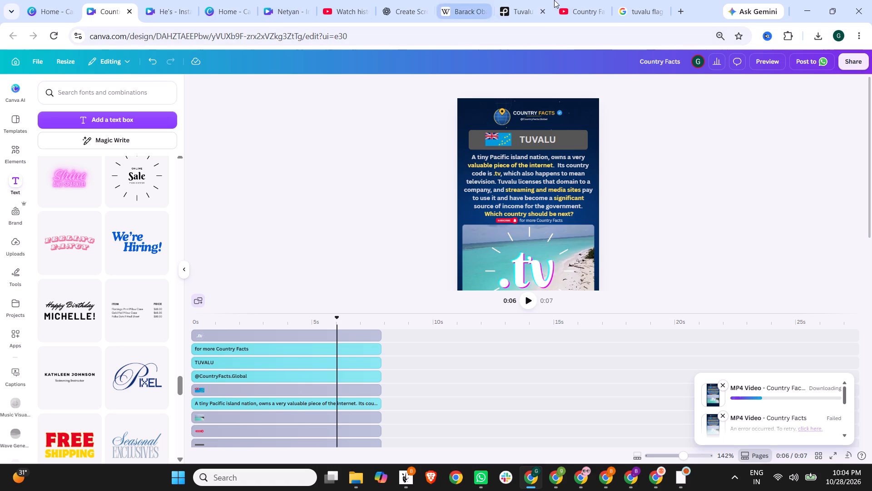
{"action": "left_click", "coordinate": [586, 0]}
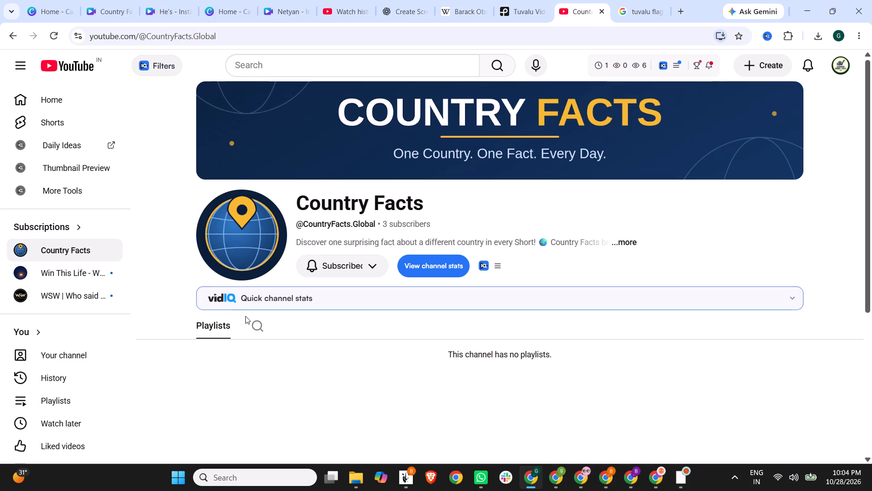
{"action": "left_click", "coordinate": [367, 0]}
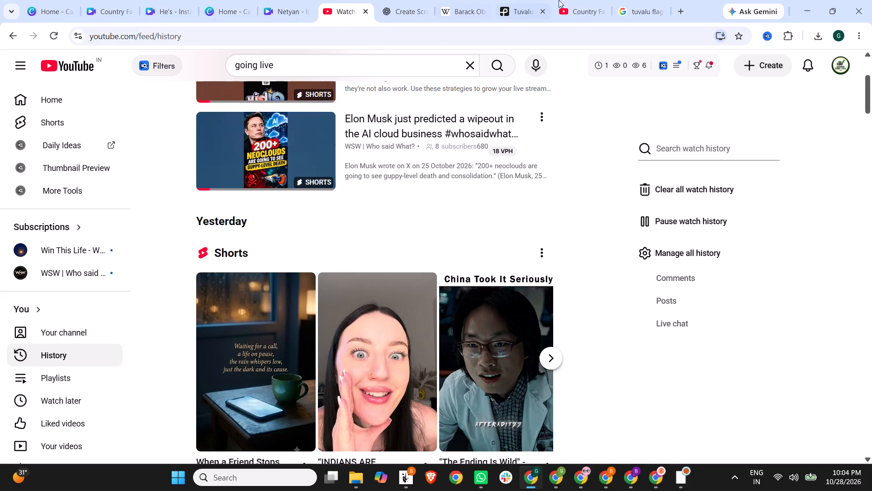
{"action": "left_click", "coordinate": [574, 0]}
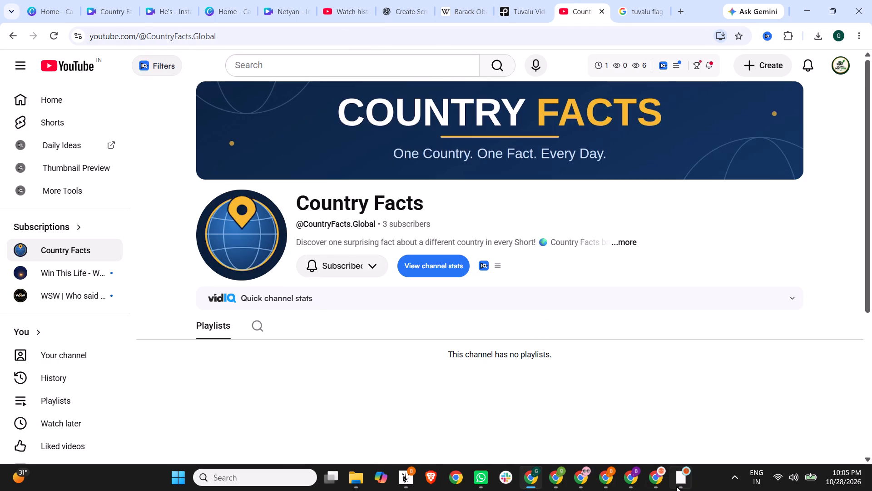
Switch to YouTube Studio for the Country Facts channel and upload the newly downloaded Country Facts MP4 from Downloads.
{"action": "left_click", "coordinate": [683, 476]}
{"action": "left_click", "coordinate": [78, 0]}
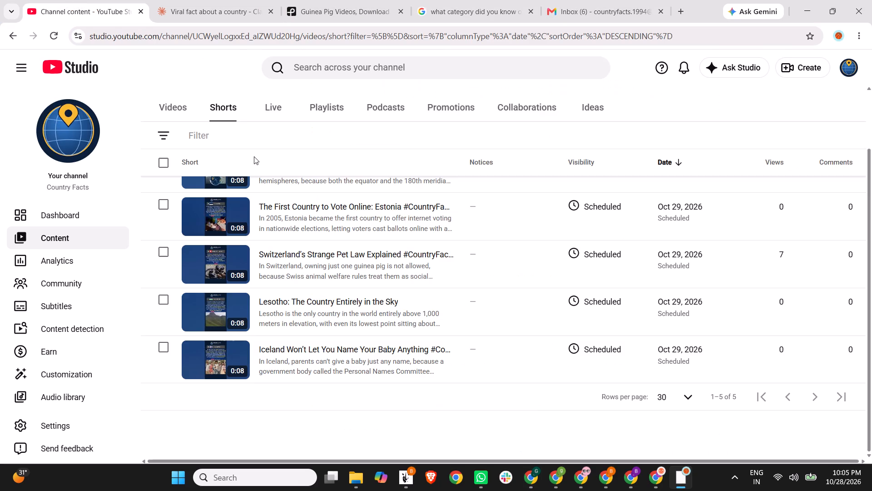
{"action": "scroll", "coordinate": [703, 121], "scroll_direction": "up", "scroll_amount": 11}
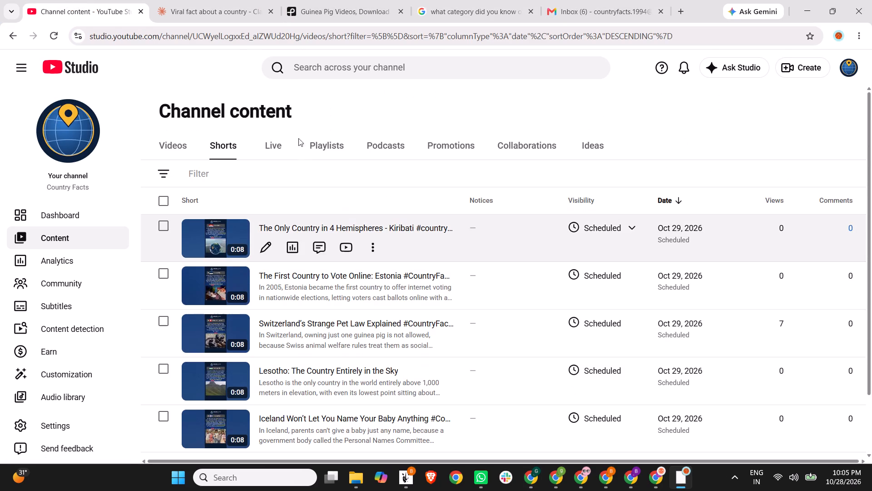
{"action": "left_click", "coordinate": [805, 63]}
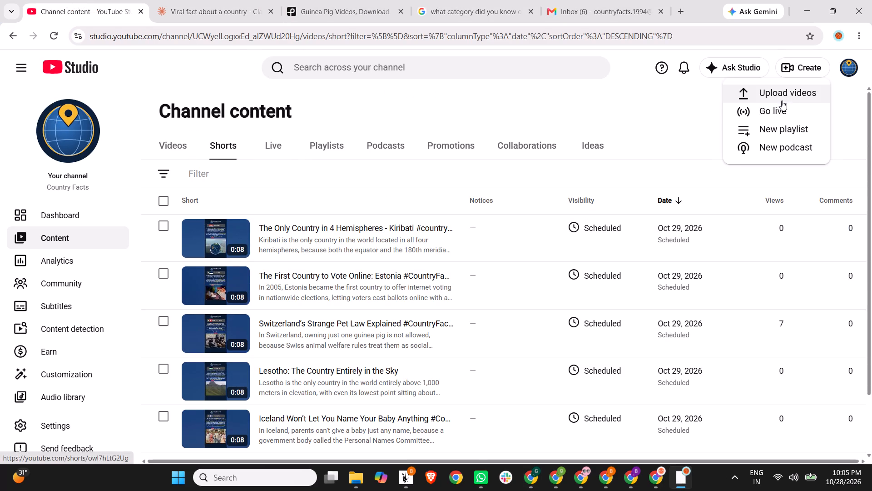
{"action": "left_click", "coordinate": [780, 92]}
{"action": "left_click", "coordinate": [431, 314]}
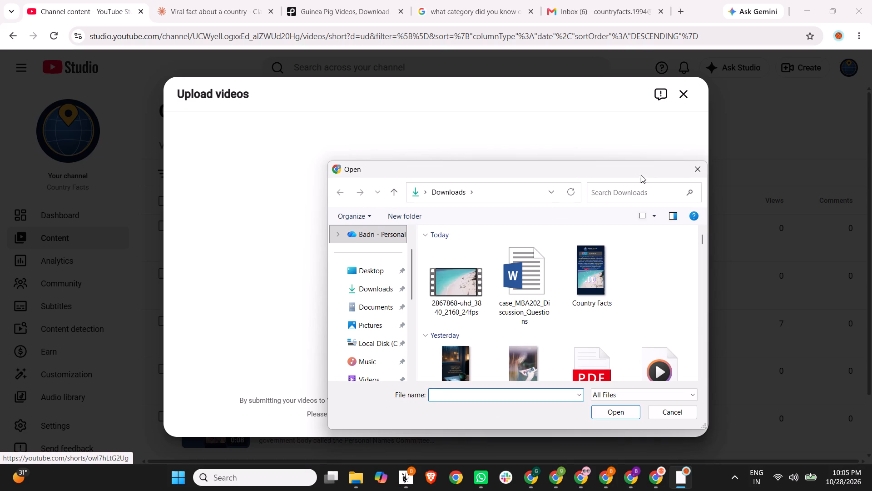
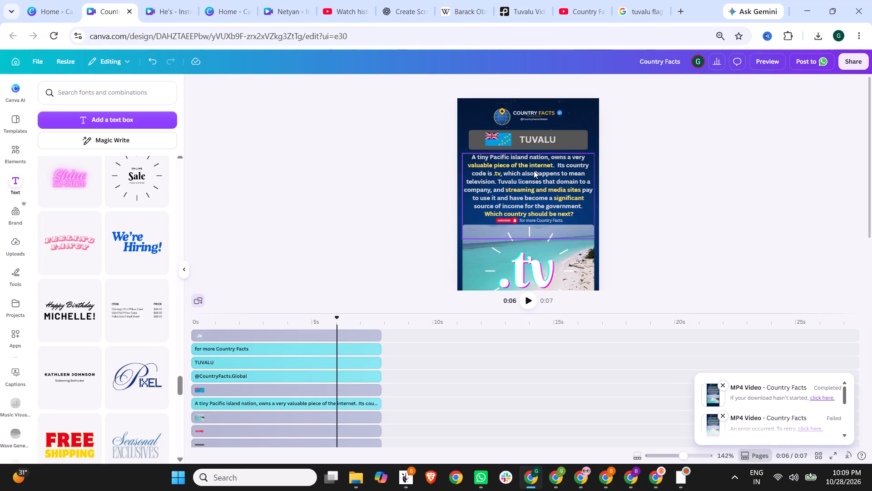
{"action": "left_click", "coordinate": [534, 170]}
{"action": "key", "text": "ctrl+a"}
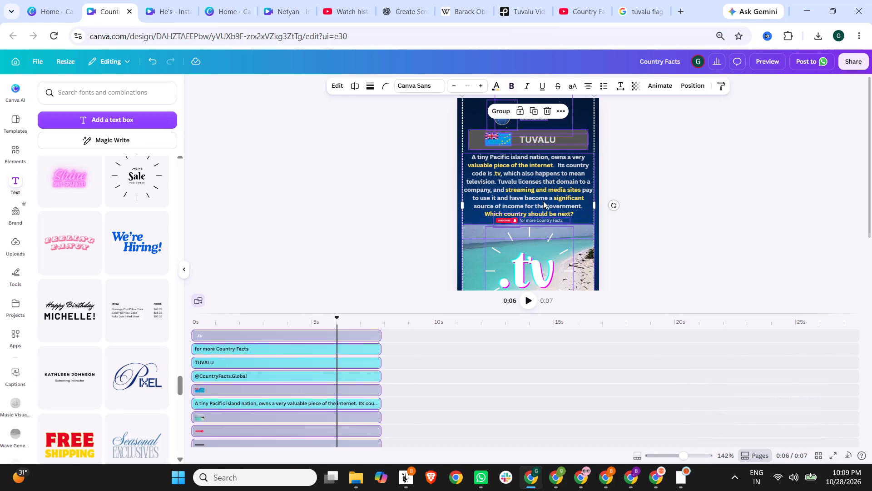
{"action": "double_click", "coordinate": [549, 199]}
{"action": "left_click", "coordinate": [539, 181]}
{"action": "left_click", "coordinate": [641, 176]}
{"action": "double_click", "coordinate": [561, 175]}
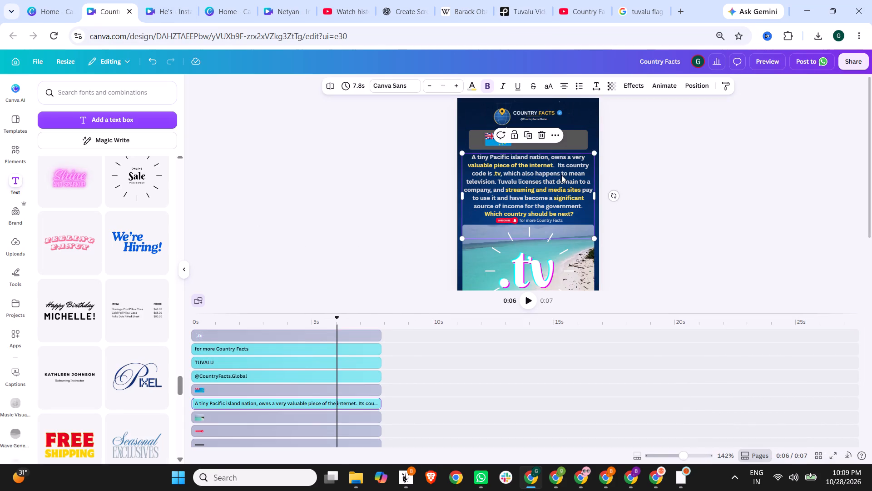
{"action": "key", "text": "ctrl+a"}
{"action": "key", "text": "ctrl+v"}
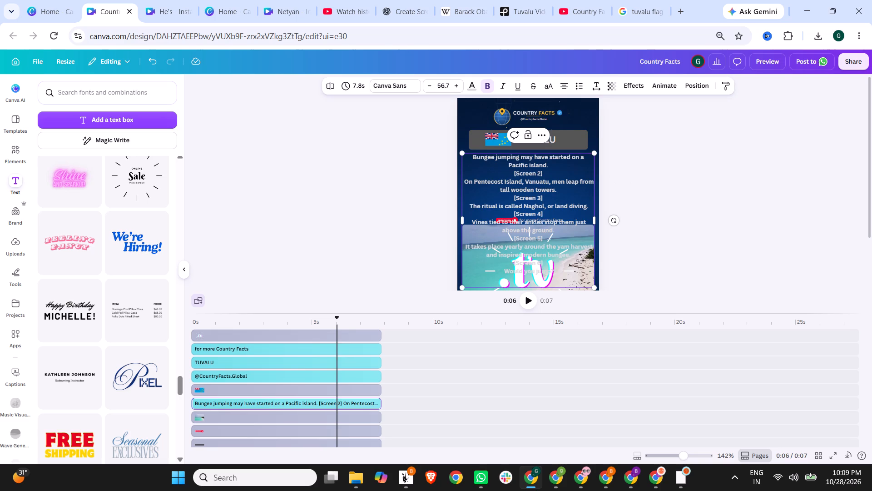
In the first sentence of the fact text, replace "may have started" with "started here".
{"action": "left_click", "coordinate": [554, 163]}
{"action": "left_click_drag", "start_coordinate": [570, 158], "coordinate": [524, 157]}
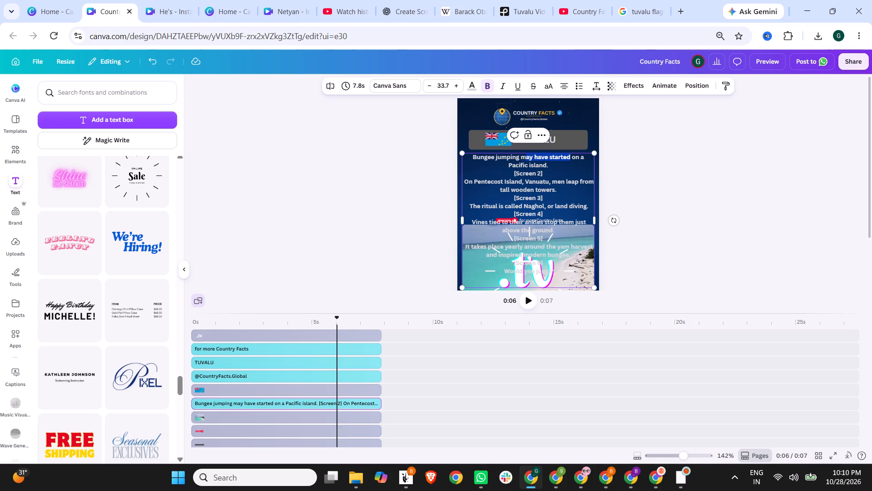
{"action": "left_click_drag", "start_coordinate": [524, 157], "coordinate": [523, 157]}
{"action": "type", "text": "started her"}
{"action": "type", "text": "e"}
{"action": "key", "text": "space"}
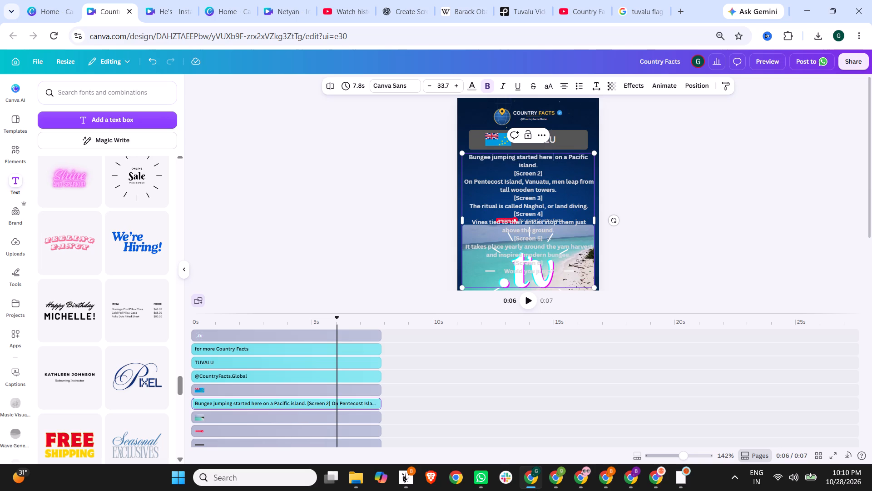
Remove the "[Screen 2]" label and run the Pentecost Island sentence on from the first sentence.
{"action": "left_click", "coordinate": [547, 167]}
{"action": "left_click_drag", "start_coordinate": [549, 170], "coordinate": [522, 172]}
{"action": "left_click_drag", "start_coordinate": [522, 172], "coordinate": [515, 172]}
{"action": "key", "text": "BackSpace"}
{"action": "key", "text": "Delete"}
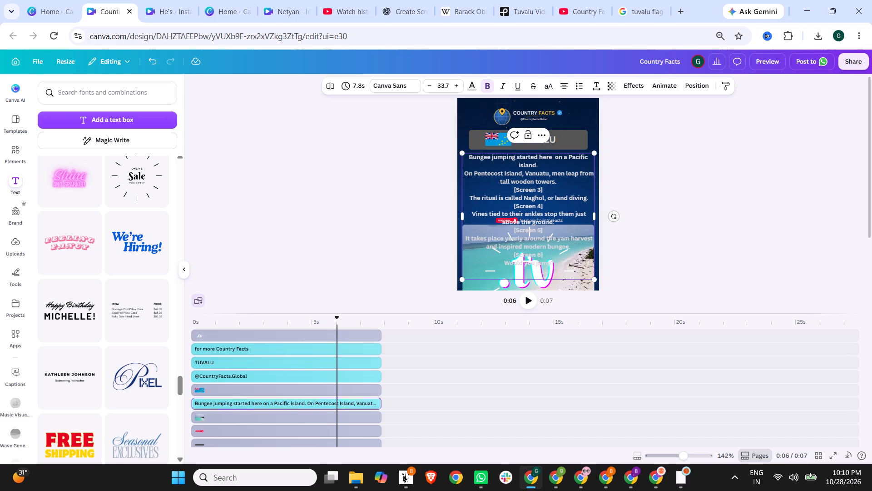
{"action": "key", "text": "BackSpace"}
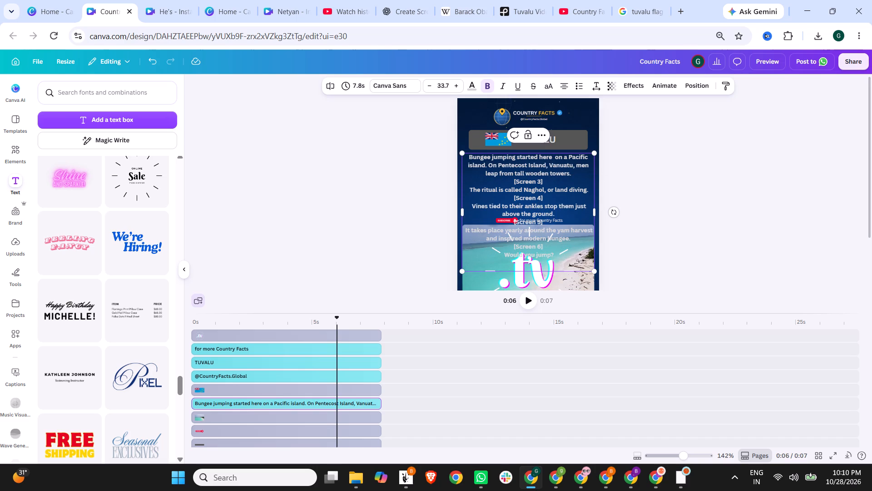
Delete the word "Vanuatu," from the Pentecost Island sentence.
{"action": "left_click_drag", "start_coordinate": [576, 163], "coordinate": [549, 163]}
{"action": "key", "text": "BackSpace"}
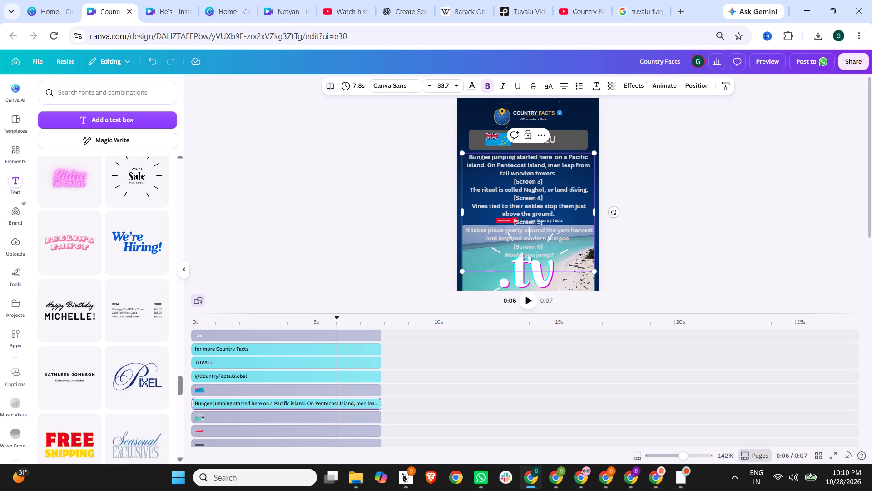
Remove the "[Screen 3]" and "[Screen 4]" labels and join the Naghol and vines sentences to the paragraph.
{"action": "left_click_drag", "start_coordinate": [557, 180], "coordinate": [497, 180]}
{"action": "key", "text": "BackSpace"}
{"action": "key", "text": "BackSpace"}
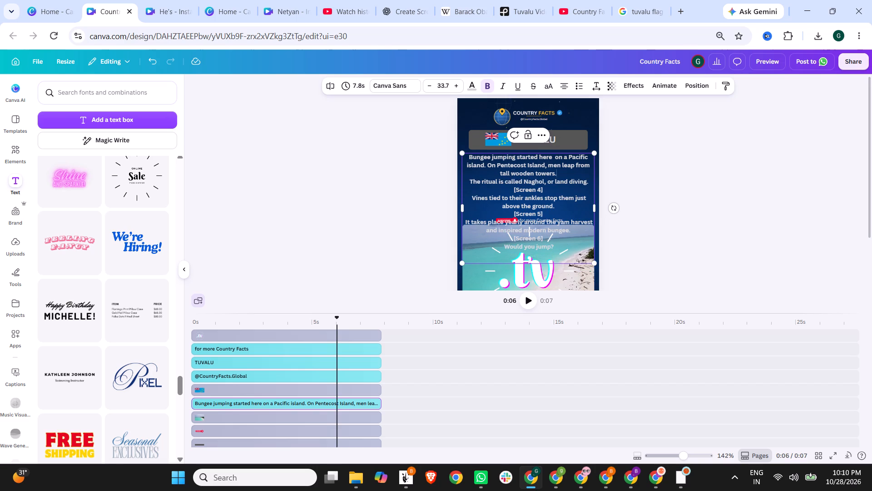
{"action": "key", "text": "Delete"}
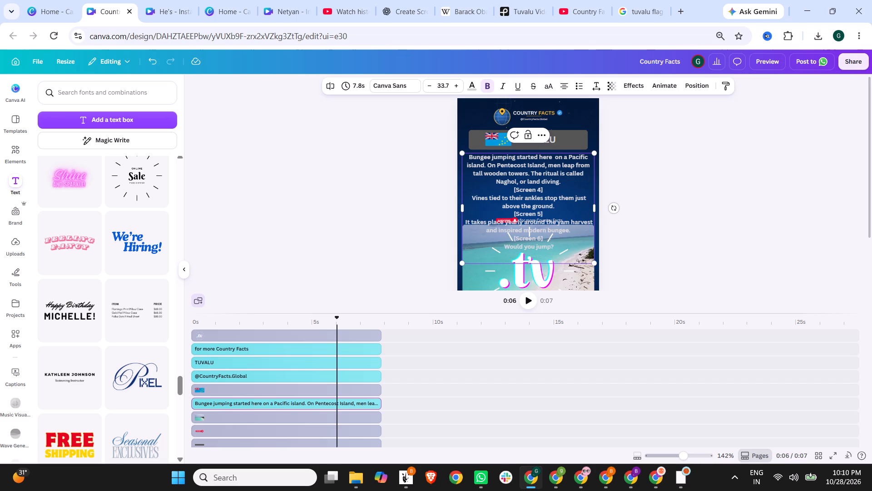
{"action": "left_click_drag", "start_coordinate": [551, 189], "coordinate": [500, 188]}
{"action": "key", "text": "BackSpace"}
{"action": "key", "text": "BackSpace"}
{"action": "key", "text": "Delete"}
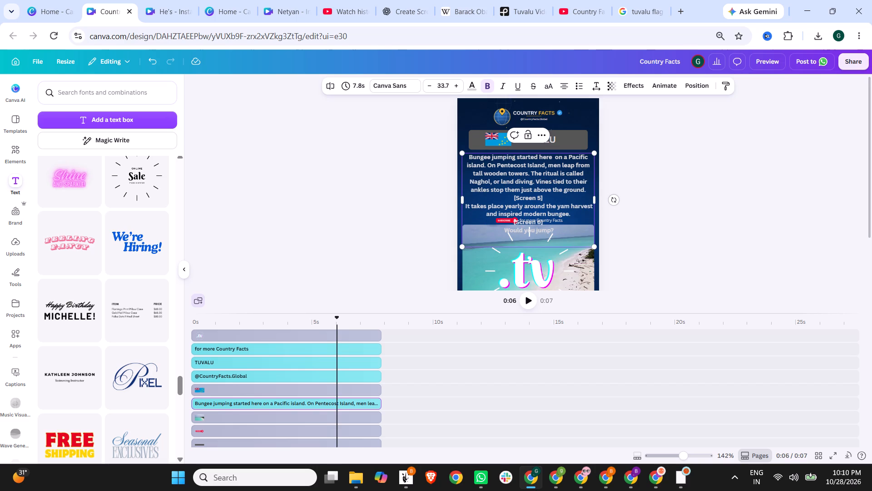
Remove the "[Screen 5]" and "[Screen 6]" labels, joining the yam harvest sentence and keeping "Would you jump?" on its own line.
{"action": "left_click_drag", "start_coordinate": [557, 196], "coordinate": [492, 198]}
{"action": "key", "text": "BackSpace"}
{"action": "key", "text": "BackSpace"}
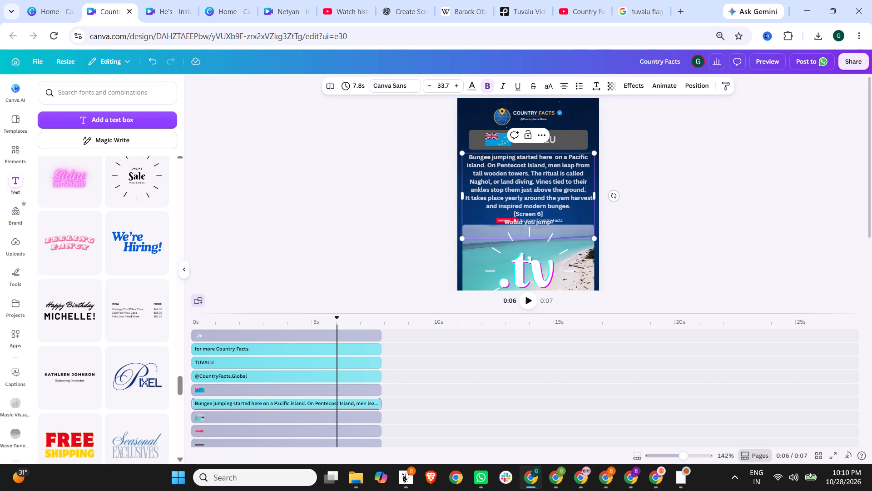
{"action": "key", "text": "Delete"}
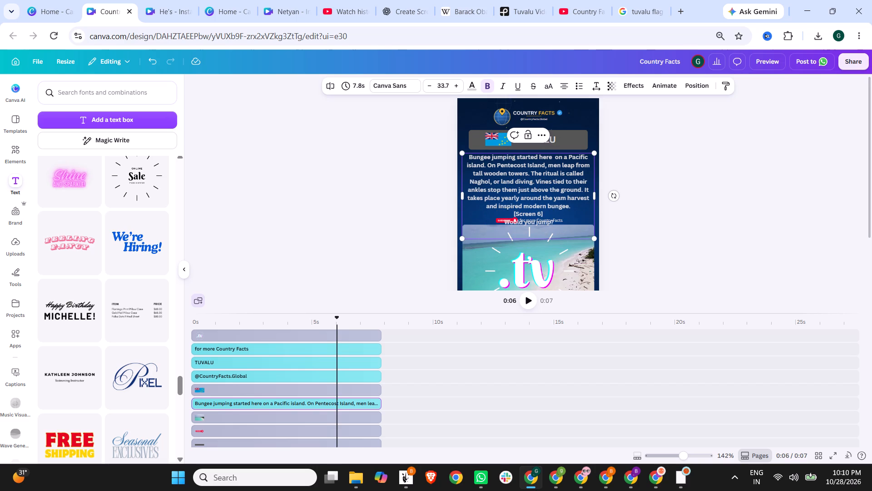
{"action": "left_click_drag", "start_coordinate": [557, 214], "coordinate": [488, 214]}
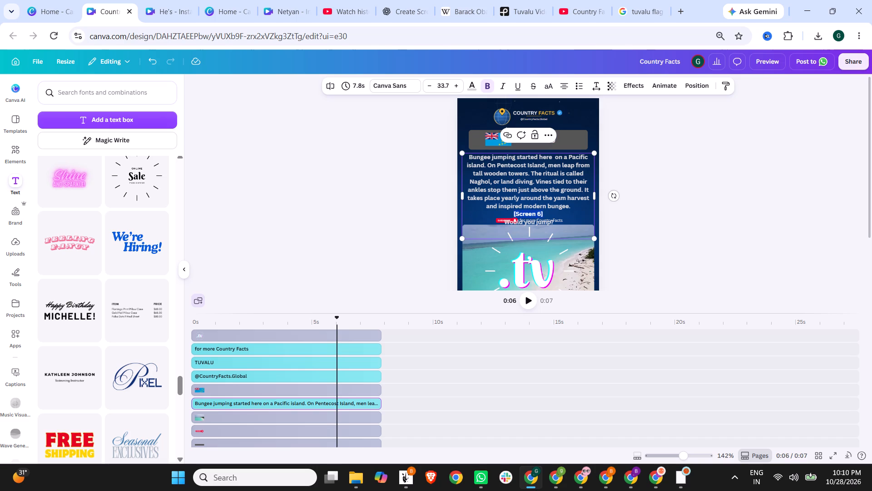
{"action": "key", "text": "BackSpace"}
{"action": "key", "text": "BackSpace"}
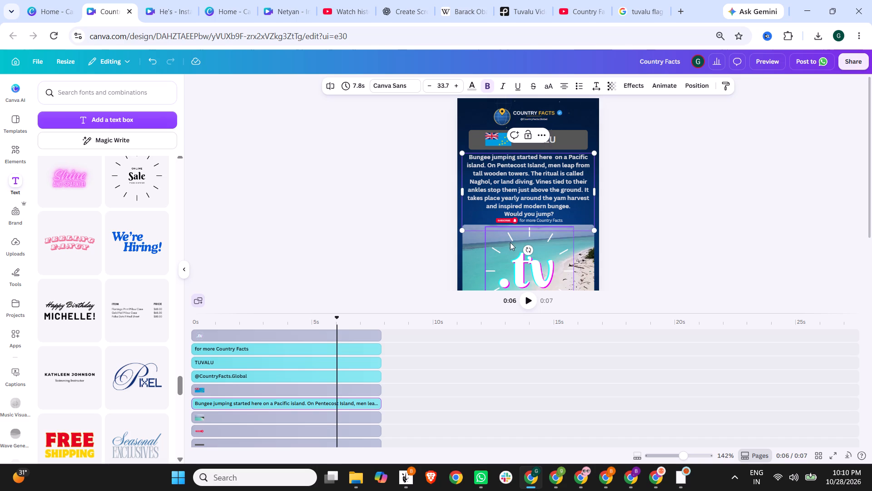
Colour the phrases "Would you jump?" and "Bungee jumping started here" yellow in the fact text.
{"action": "left_click_drag", "start_coordinate": [555, 216], "coordinate": [504, 216]}
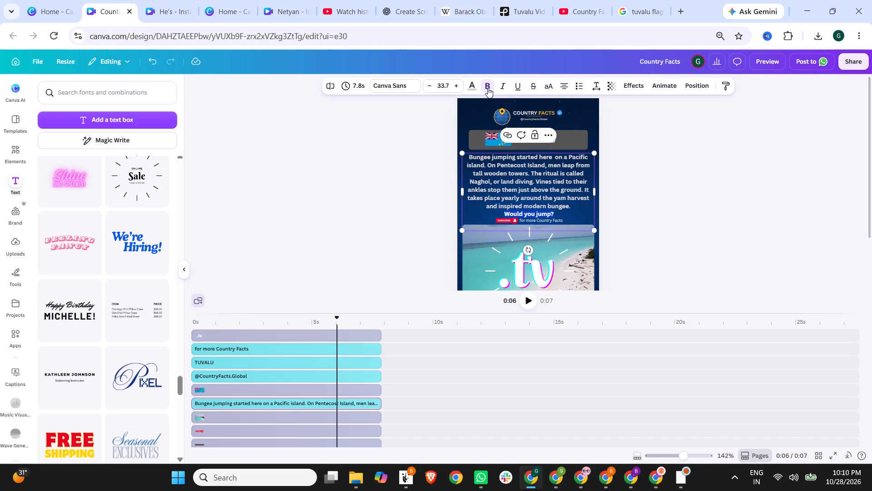
{"action": "left_click", "coordinate": [476, 84]}
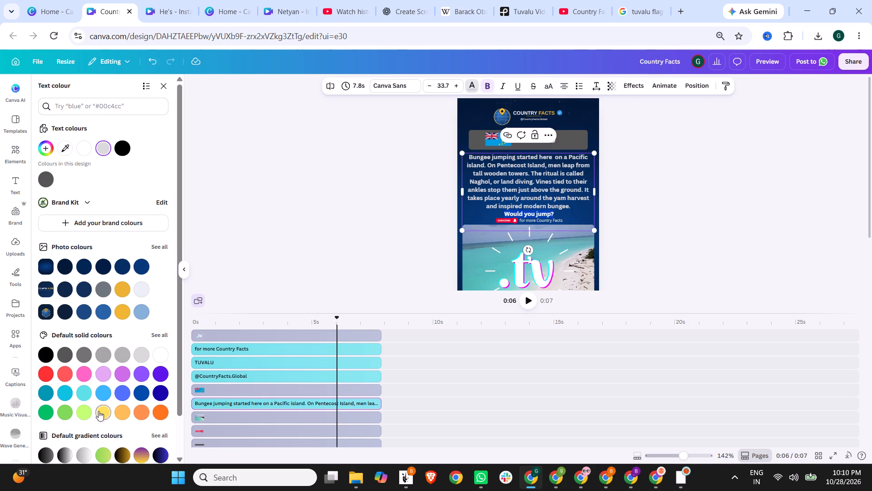
{"action": "left_click", "coordinate": [103, 411]}
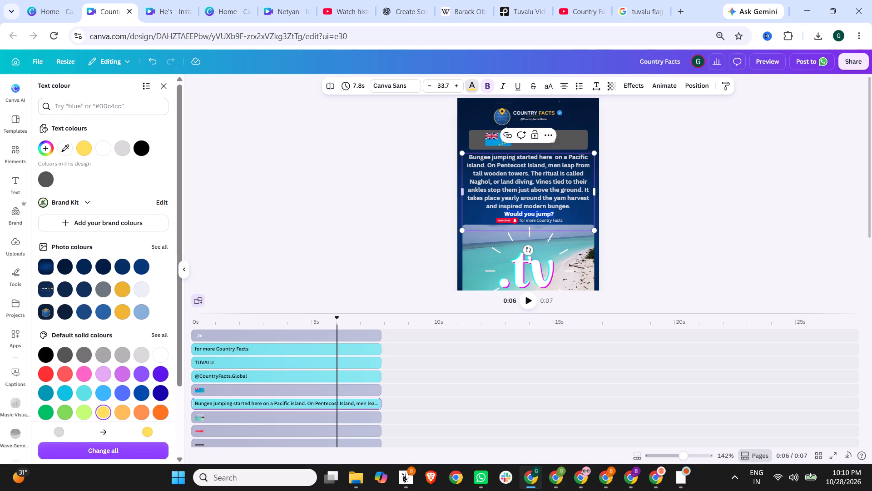
{"action": "left_click_drag", "start_coordinate": [469, 158], "coordinate": [553, 155]}
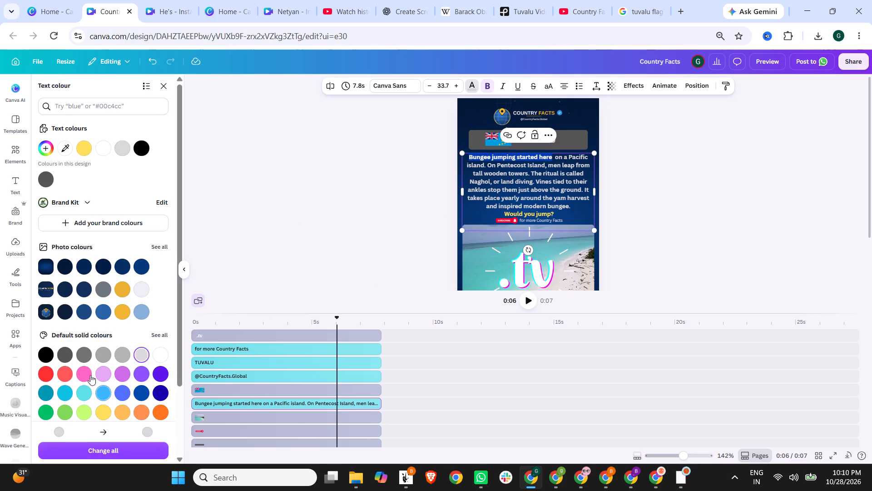
{"action": "left_click", "coordinate": [105, 411]}
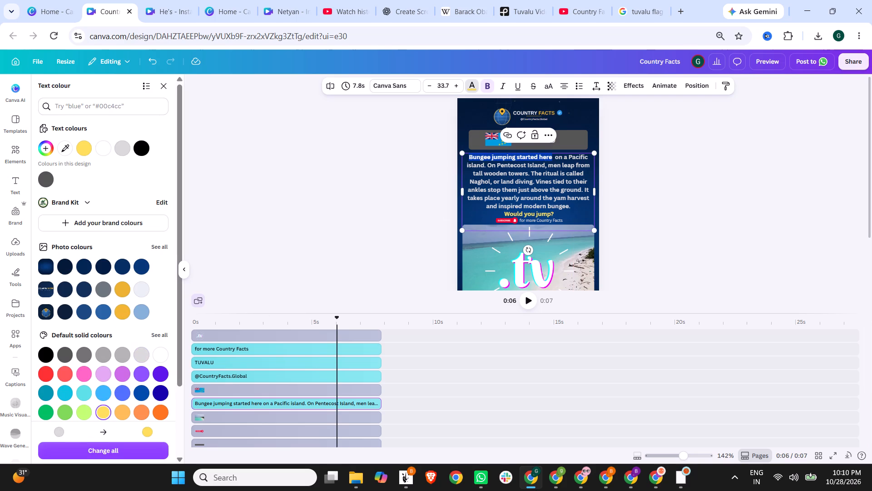
{"action": "left_click", "coordinate": [540, 179]}
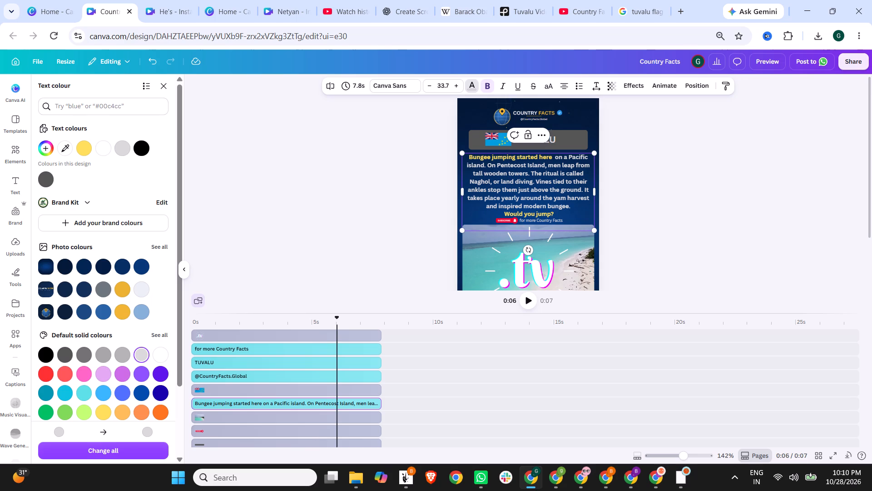
Colour the words "Naghol", "land diving" and "yam harvest" yellow in the fact text.
{"action": "left_click_drag", "start_coordinate": [471, 181], "coordinate": [490, 181]}
{"action": "left_click", "coordinate": [102, 414]}
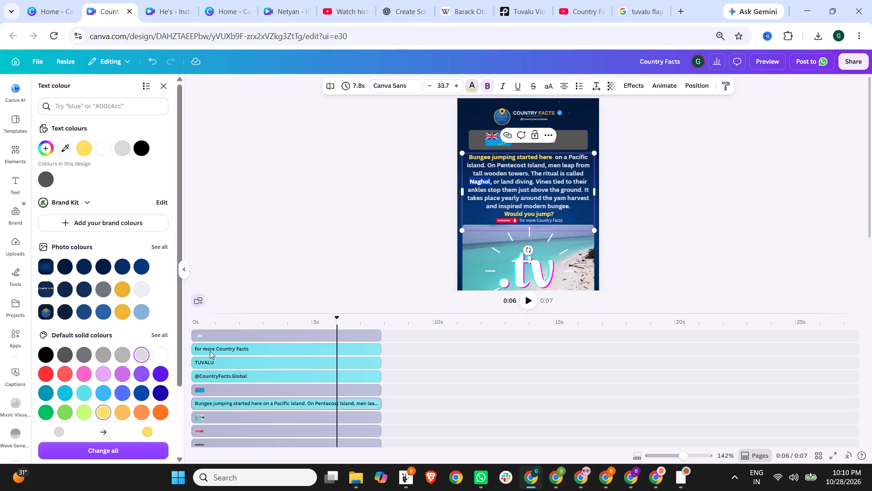
{"action": "left_click_drag", "start_coordinate": [500, 180], "coordinate": [528, 181]}
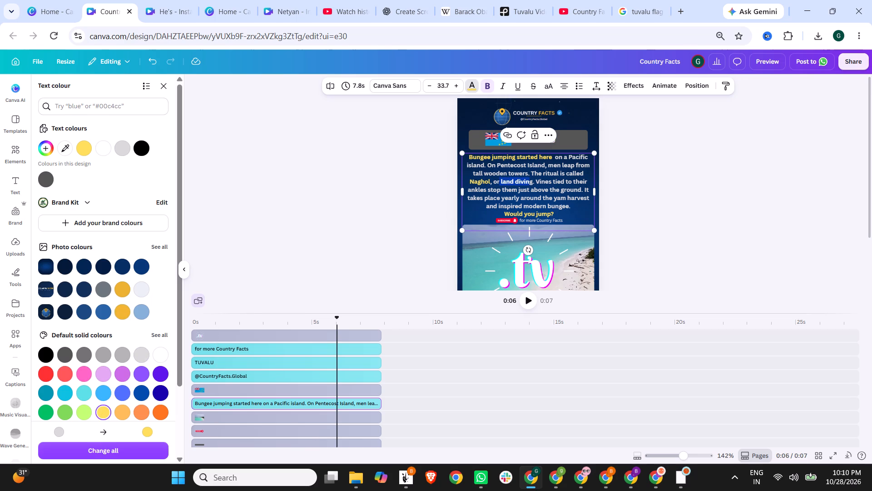
{"action": "left_click_drag", "start_coordinate": [528, 181], "coordinate": [531, 181]}
{"action": "left_click", "coordinate": [104, 413]}
{"action": "left_click", "coordinate": [547, 182]}
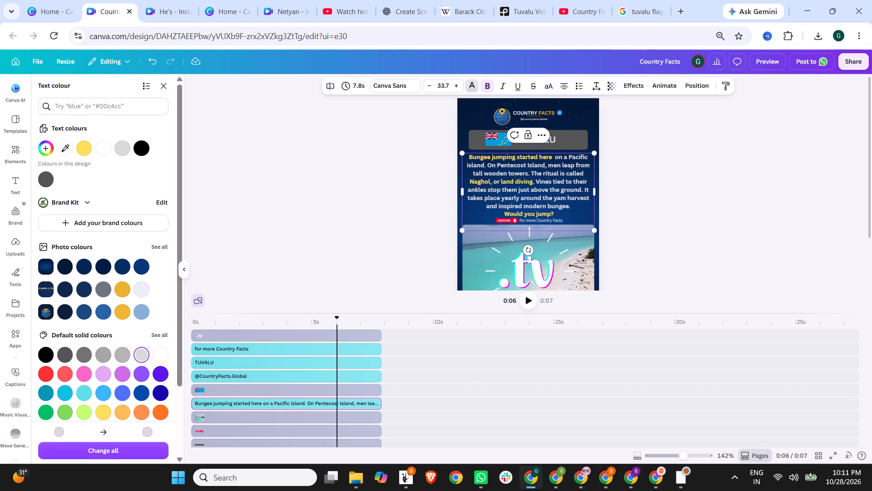
{"action": "left_click_drag", "start_coordinate": [553, 198], "coordinate": [589, 197]}
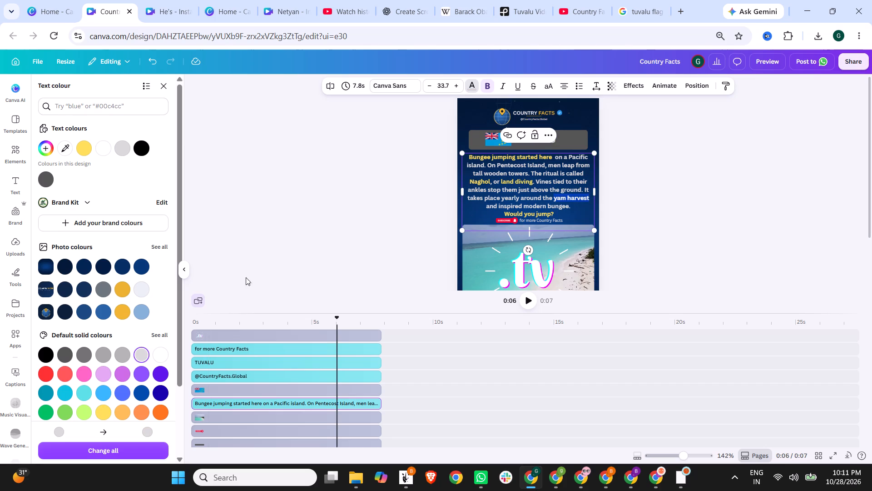
{"action": "left_click", "coordinate": [104, 413]}
{"action": "left_click", "coordinate": [566, 206]}
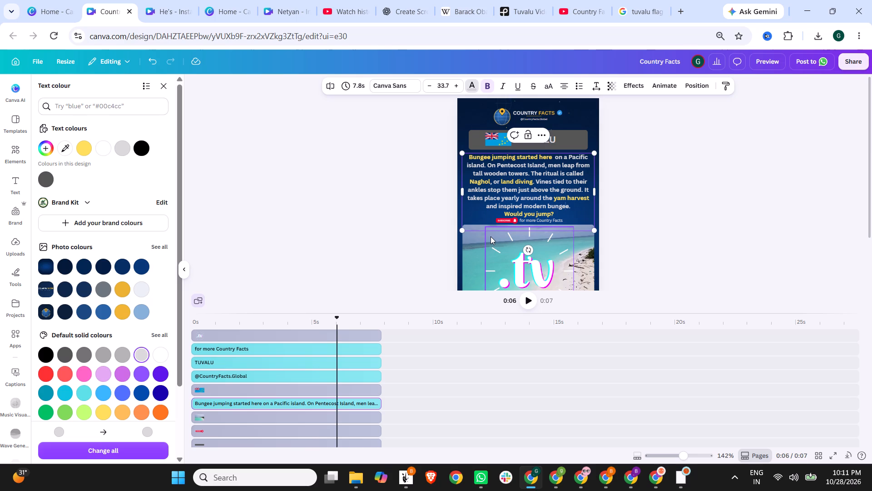
Delete the ".tv" graphic group over the beach image.
{"action": "left_click", "coordinate": [515, 246]}
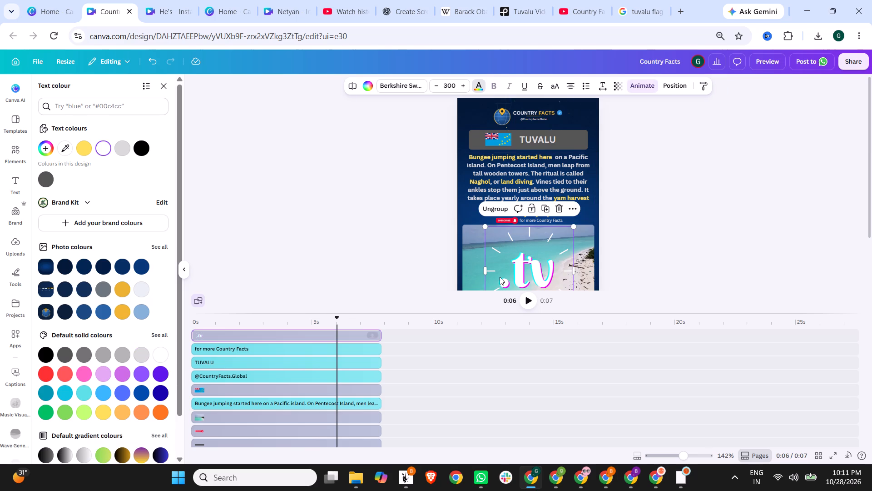
{"action": "key", "text": "Delete"}
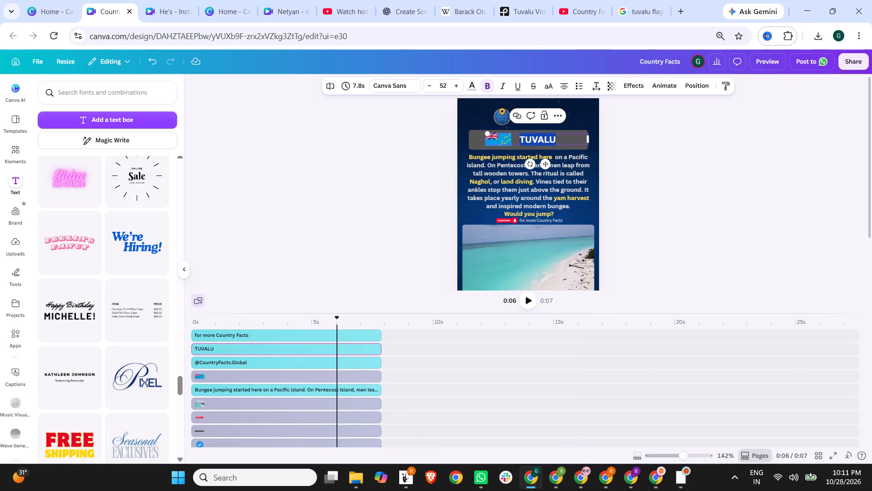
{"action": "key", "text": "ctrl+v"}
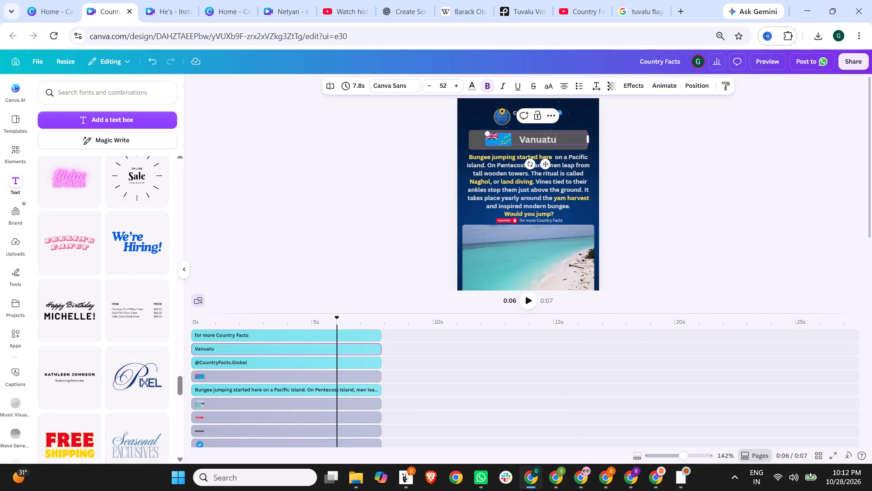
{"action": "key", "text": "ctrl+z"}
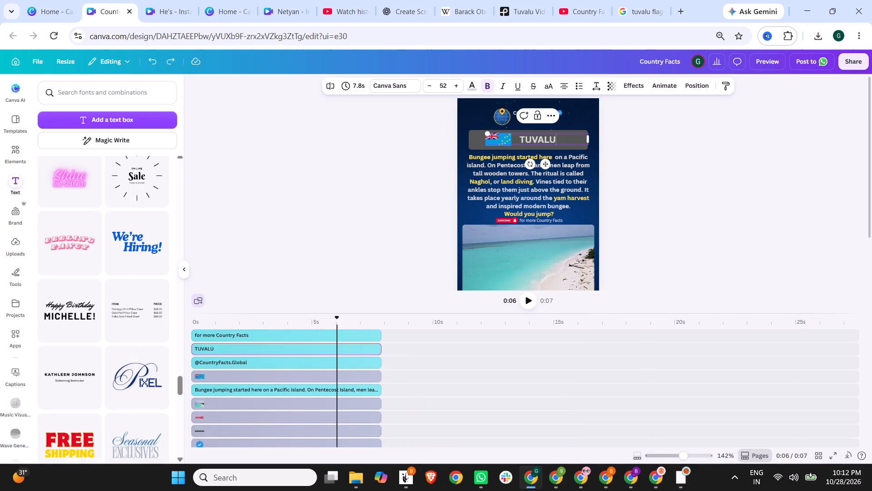
Replace the TUVALU title with "VANUATU" in capitals.
{"action": "left_click_drag", "start_coordinate": [560, 137], "coordinate": [512, 139]}
{"action": "type", "text": "VANUATU"}
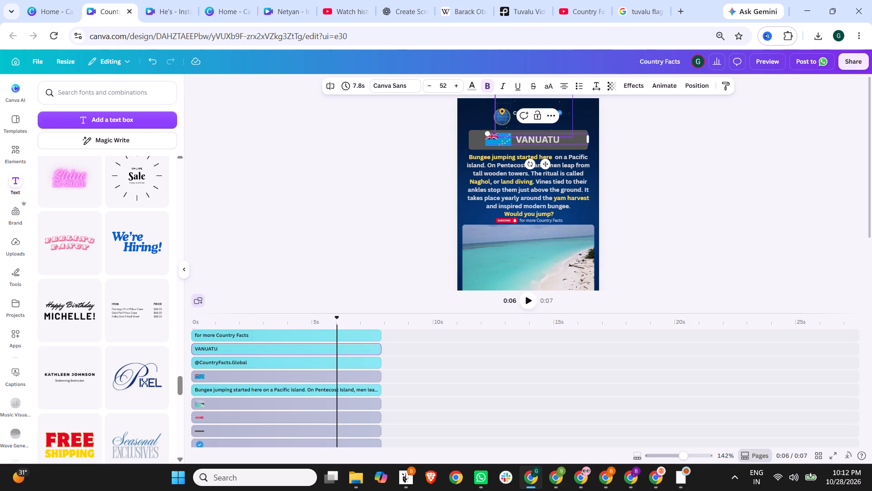
{"action": "left_click", "coordinate": [448, 133]}
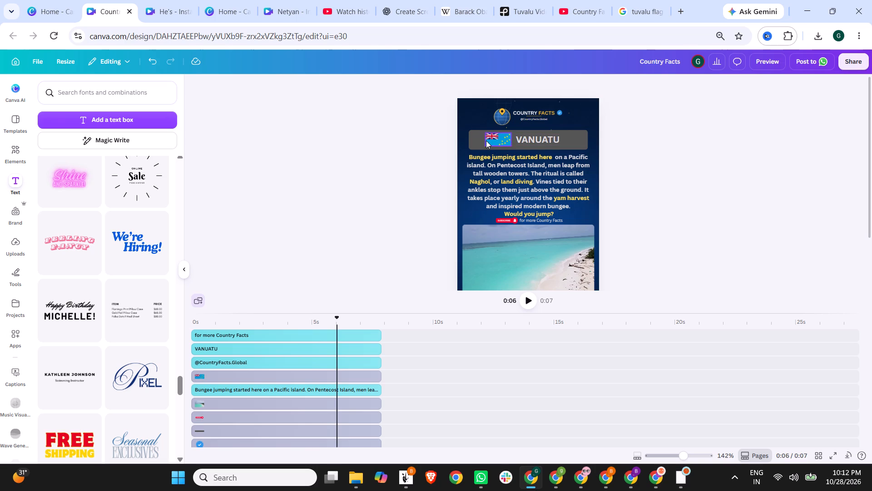
Search Google Images for "vanuatu flag" and copy the Wikimedia Commons flag image.
{"action": "left_click", "coordinate": [486, 140]}
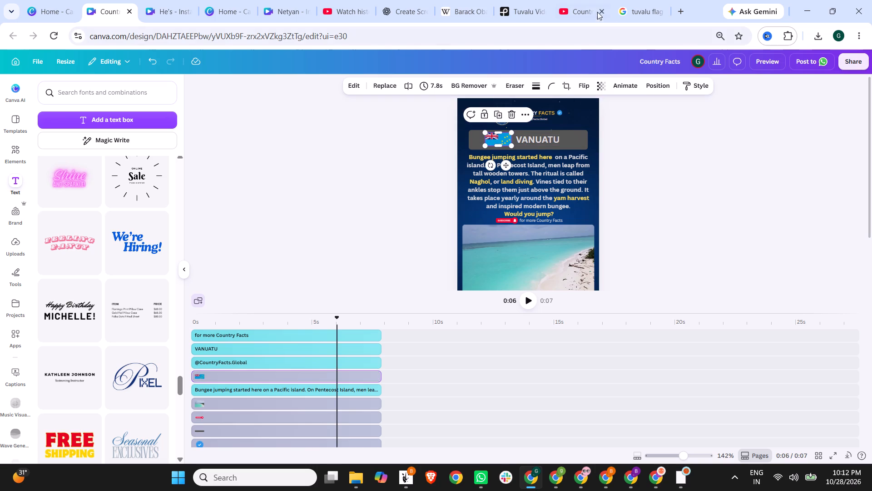
{"action": "left_click", "coordinate": [625, 3]}
{"action": "left_click_drag", "start_coordinate": [180, 80], "coordinate": [55, 80]}
{"action": "type", "text": "vanuatu flag"}
{"action": "key", "text": "Return"}
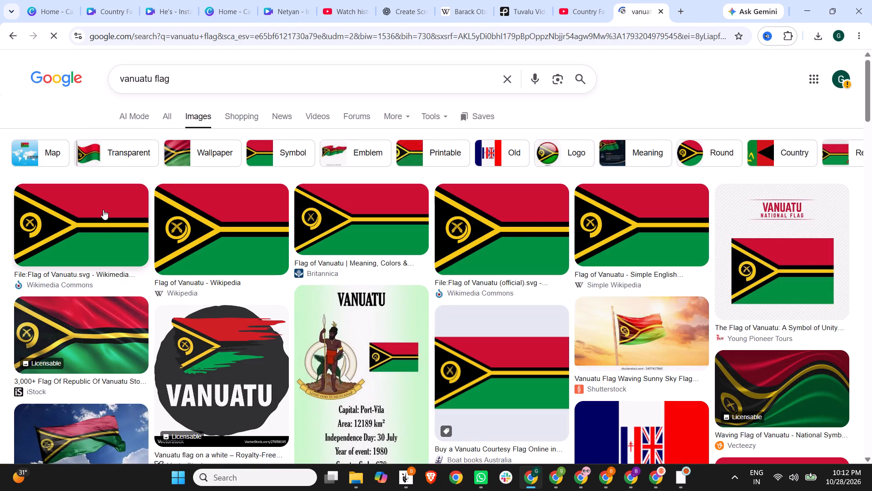
{"action": "left_click", "coordinate": [109, 216]}
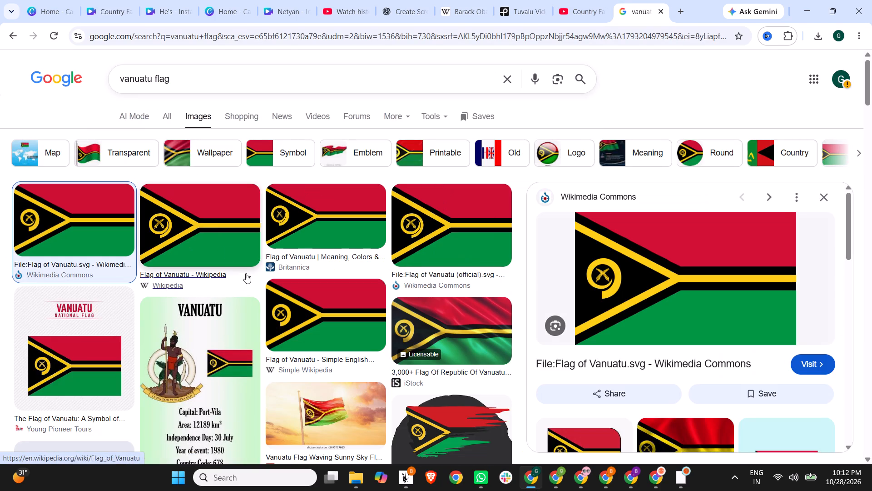
{"action": "right_click", "coordinate": [612, 290]}
{"action": "left_click", "coordinate": [684, 213]}
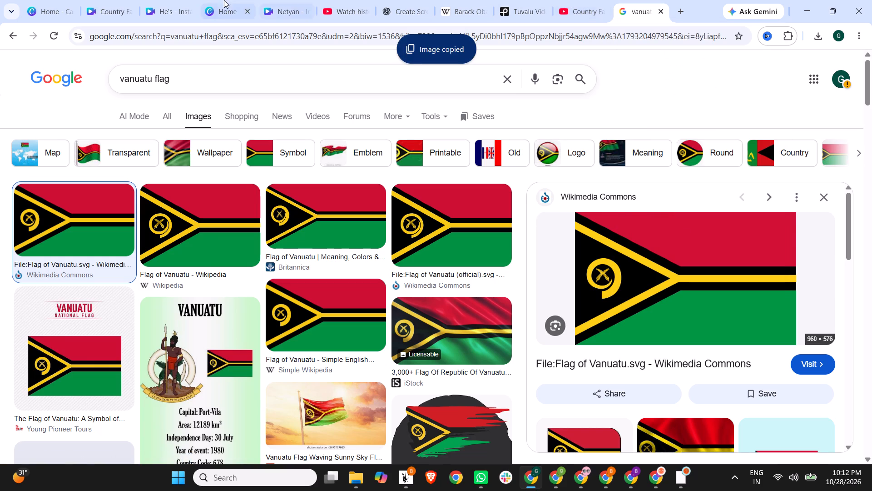
Paste the Vanuatu flag into the Canva design and shrink it to about 177 × 106 over the Tuvalu flag beside the title.
{"action": "left_click", "coordinate": [115, 0]}
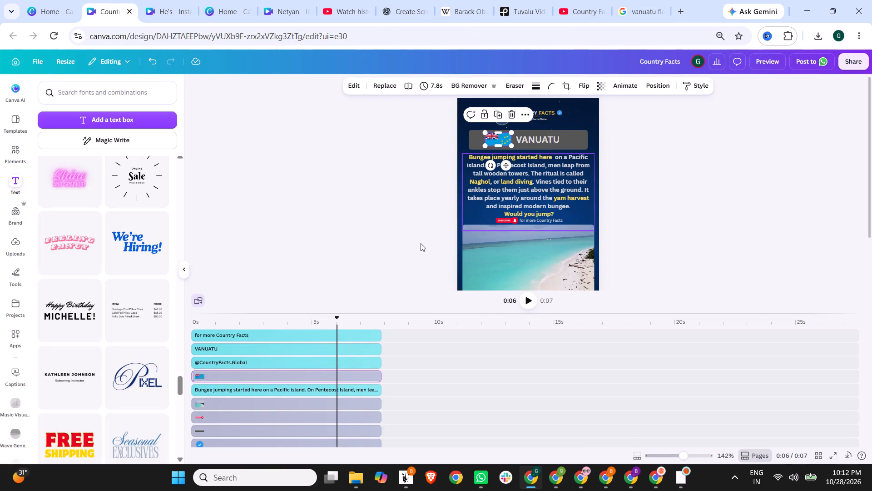
{"action": "left_click", "coordinate": [258, 373]}
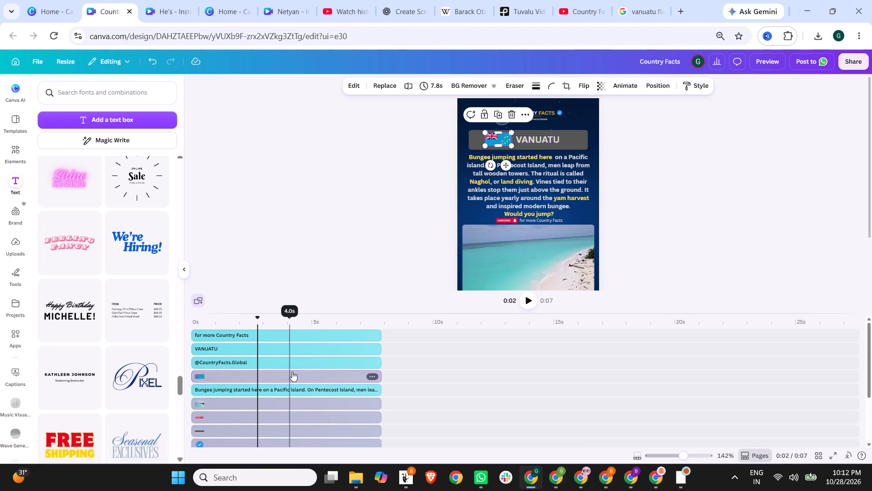
{"action": "key", "text": "ctrl+v"}
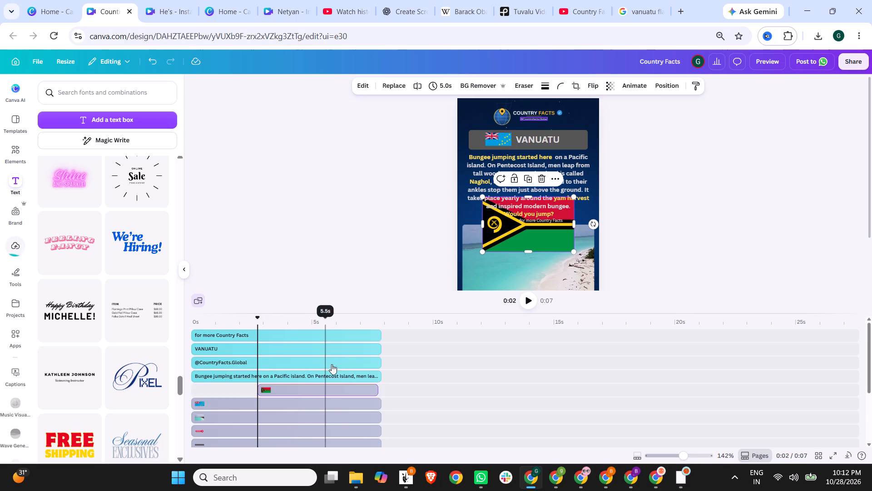
{"action": "left_click", "coordinate": [216, 397]}
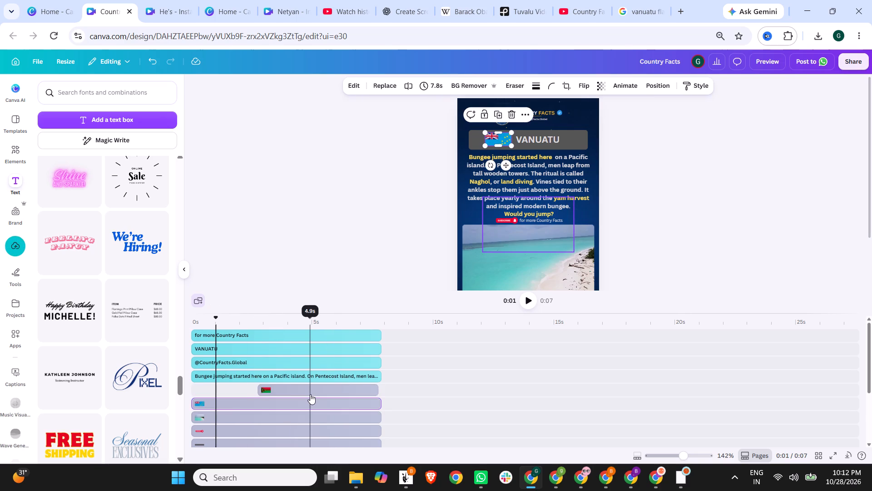
{"action": "left_click", "coordinate": [308, 384]}
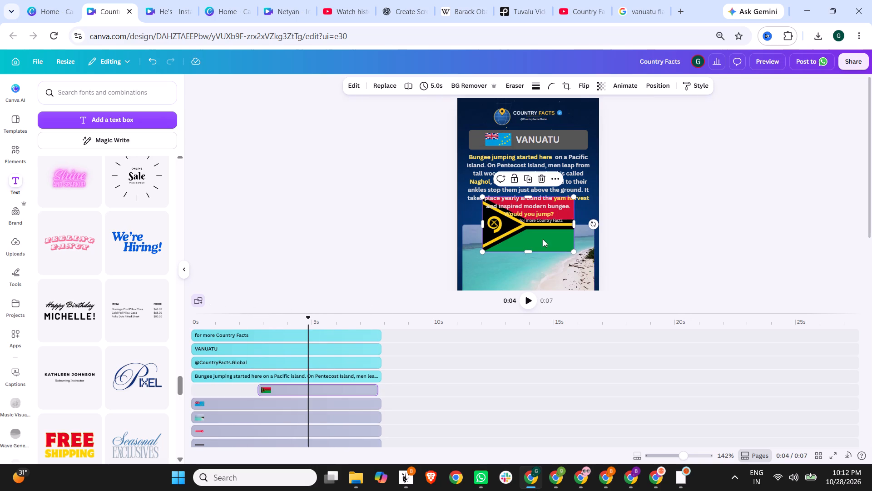
{"action": "left_click_drag", "start_coordinate": [542, 239], "coordinate": [543, 174]}
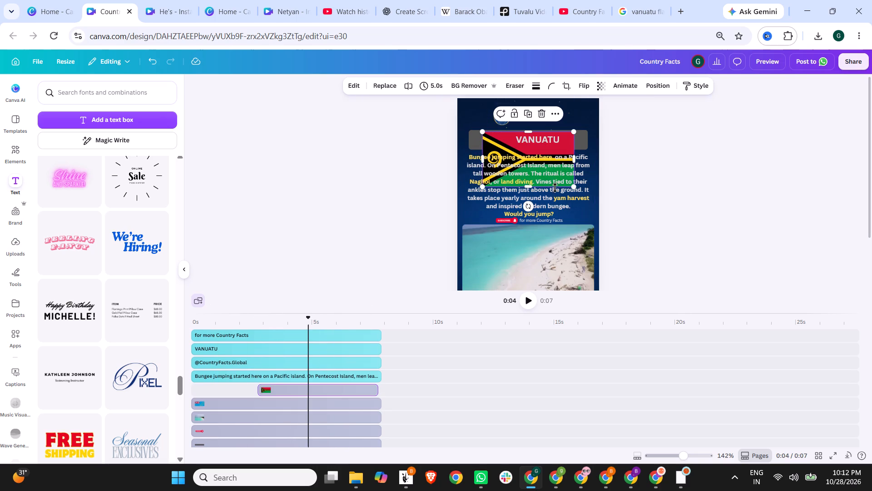
{"action": "left_click_drag", "start_coordinate": [572, 187], "coordinate": [505, 147]}
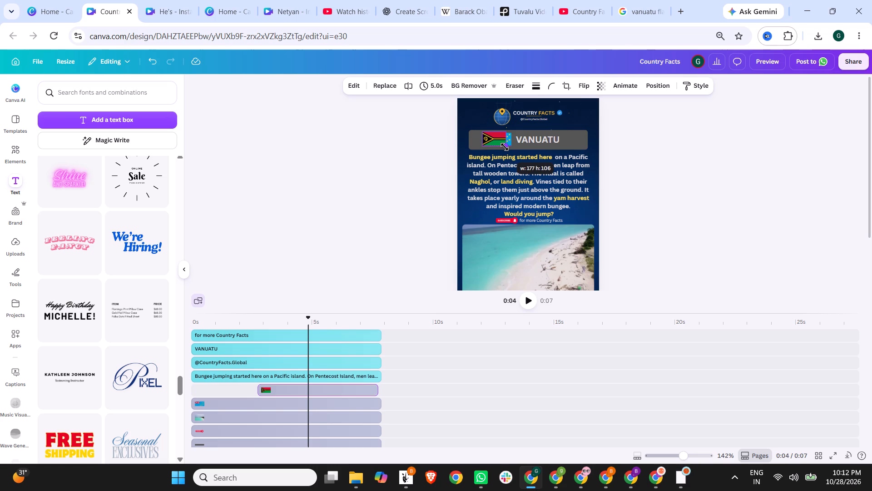
Settle the Vanuatu flag beside the VANUATU title and delete the Tuvalu flag behind it.
{"action": "left_click_drag", "start_coordinate": [505, 147], "coordinate": [505, 147]}
{"action": "left_click", "coordinate": [495, 140]}
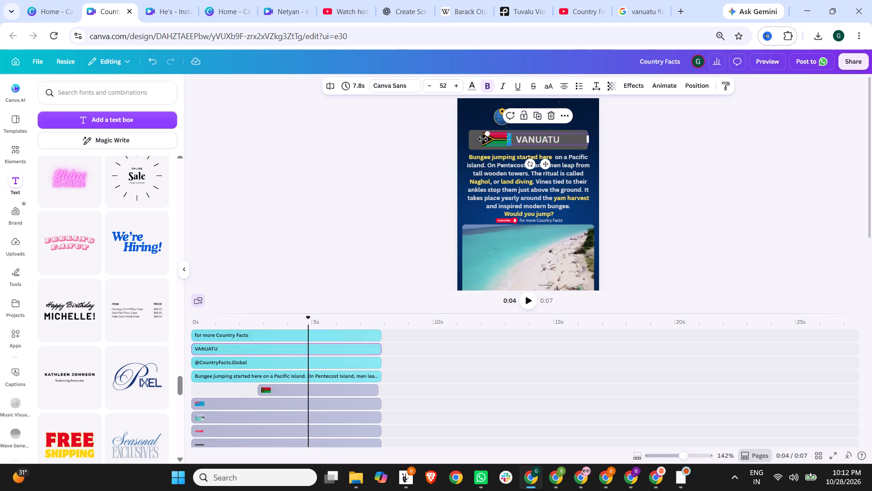
{"action": "left_click", "coordinate": [480, 139]}
{"action": "left_click", "coordinate": [486, 140]}
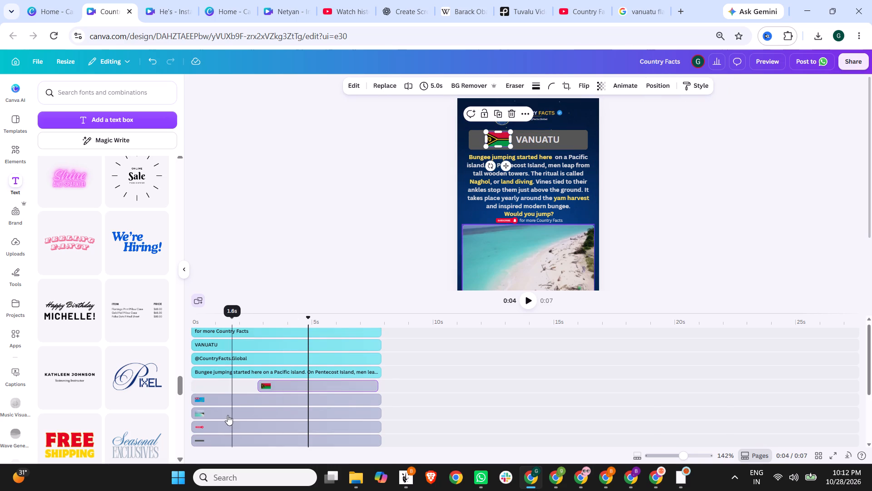
{"action": "left_click", "coordinate": [226, 398]}
{"action": "key", "text": "Delete"}
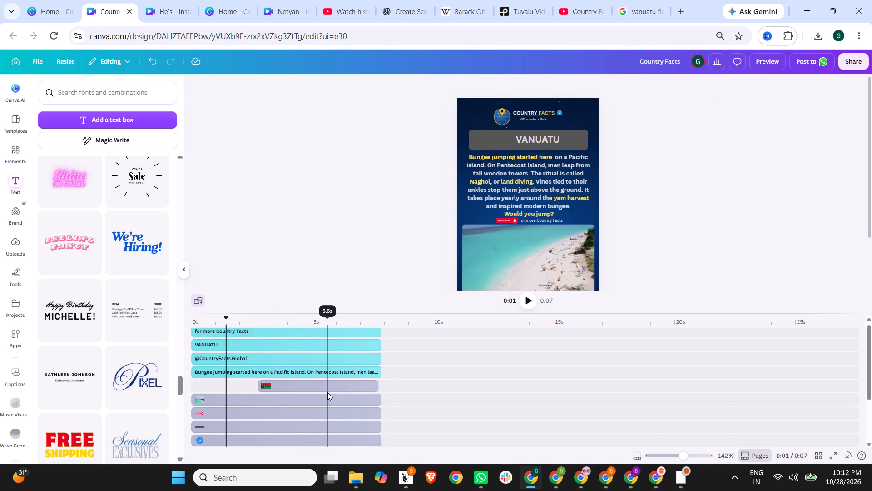
Extend the Vanuatu flag's timeline clip at both ends to span the full 7.8 s of the video.
{"action": "left_click", "coordinate": [315, 380]}
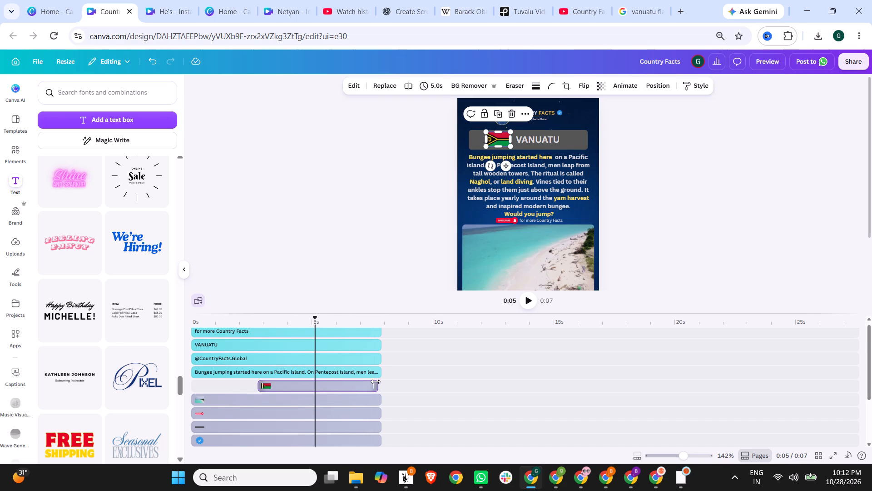
{"action": "left_click_drag", "start_coordinate": [376, 381], "coordinate": [380, 381]}
{"action": "left_click_drag", "start_coordinate": [258, 386], "coordinate": [210, 386]}
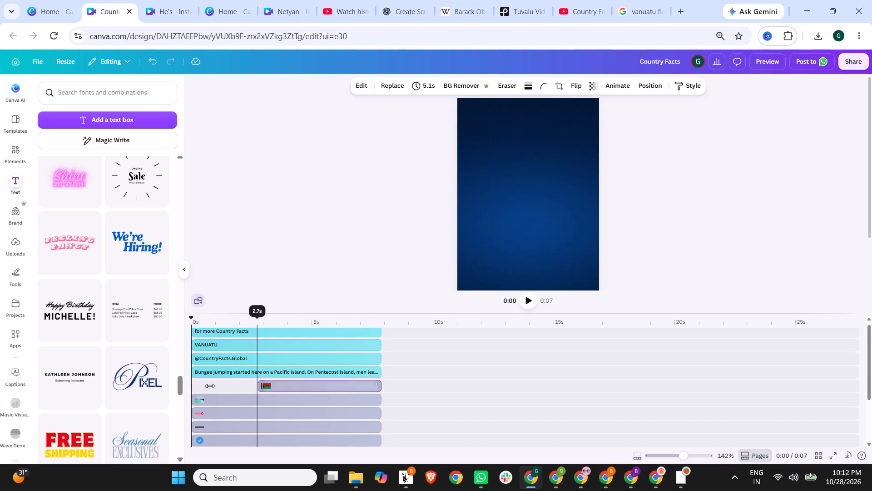
{"action": "left_click_drag", "start_coordinate": [210, 386], "coordinate": [192, 386]}
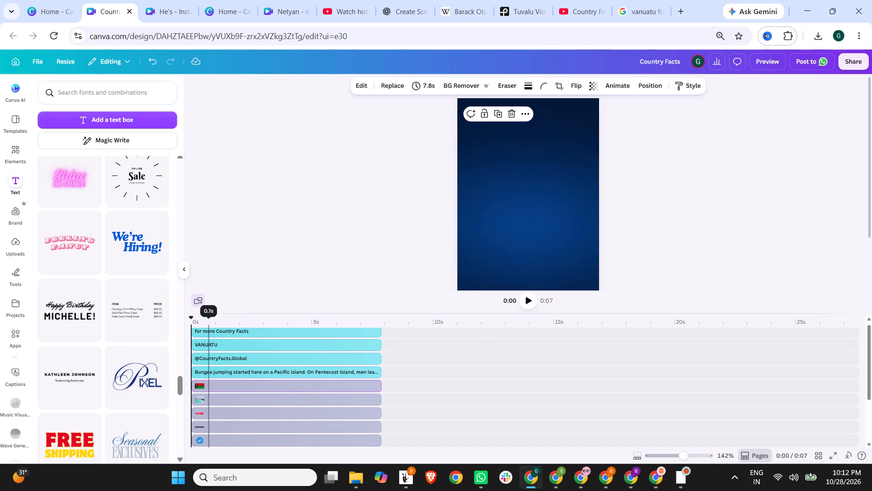
{"action": "left_click", "coordinate": [224, 319]}
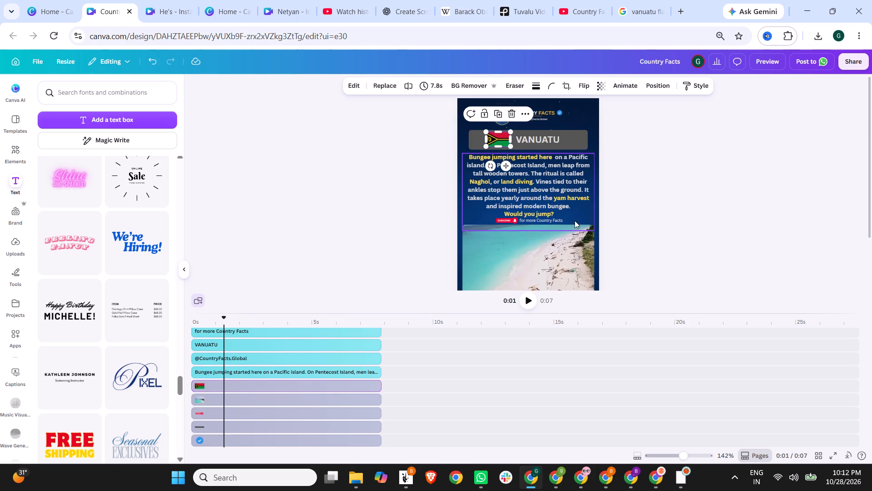
Switch to Pexels and search its videos for "bungee in jungle".
{"action": "scroll", "coordinate": [575, 221], "scroll_direction": "down", "scroll_amount": 1}
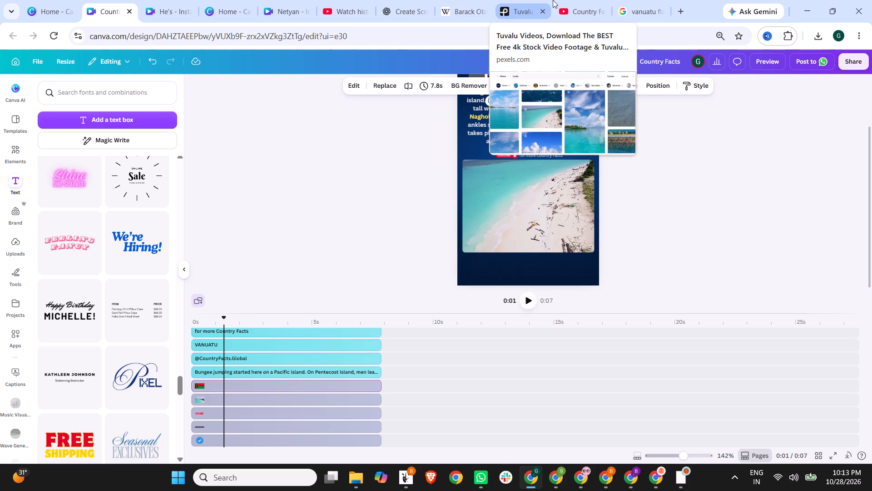
{"action": "left_click", "coordinate": [529, 0]}
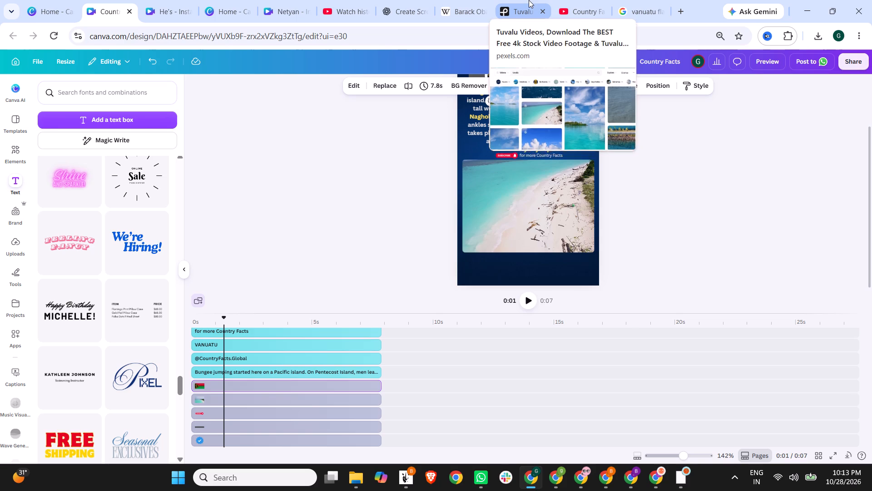
{"action": "left_click_drag", "start_coordinate": [228, 65], "coordinate": [166, 68]}
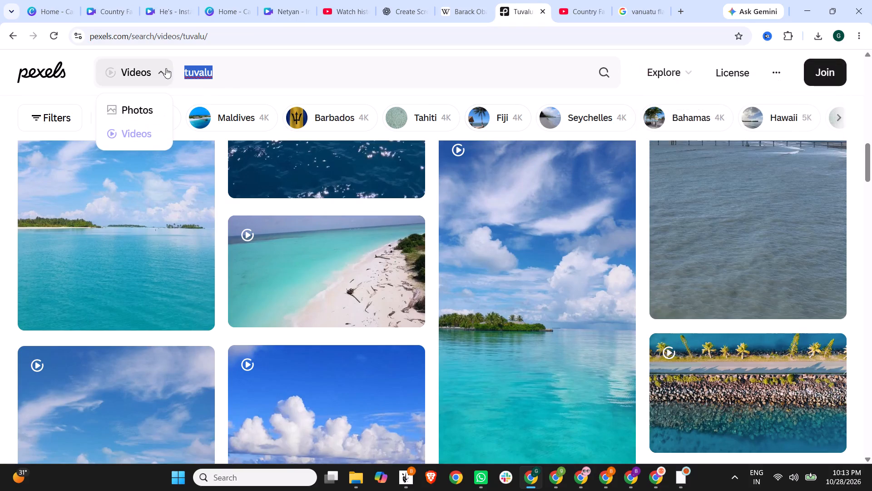
{"action": "type", "text": "bungee injungle"}
{"action": "key", "text": "Return"}
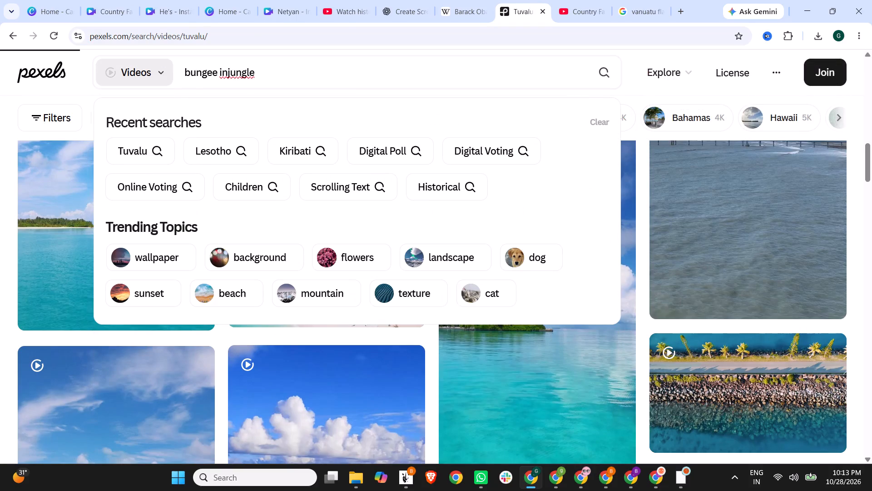
{"action": "left_click", "coordinate": [228, 75]}
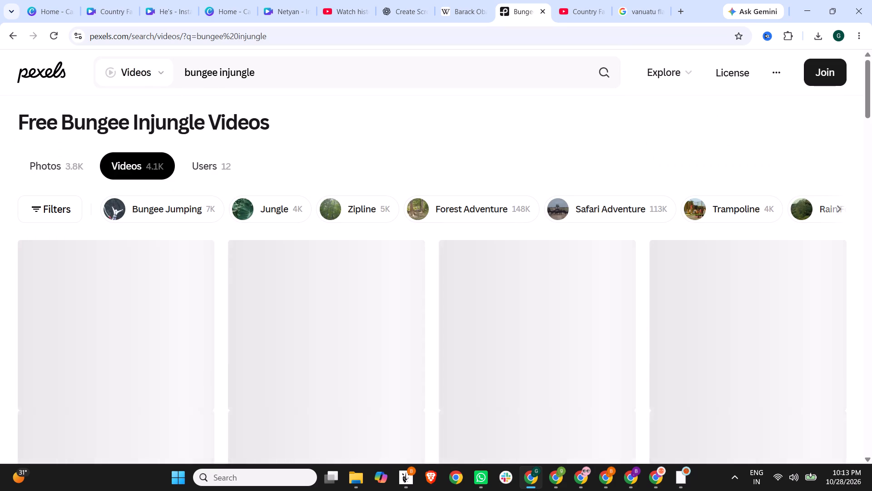
{"action": "key", "text": "space"}
{"action": "key", "text": "Return"}
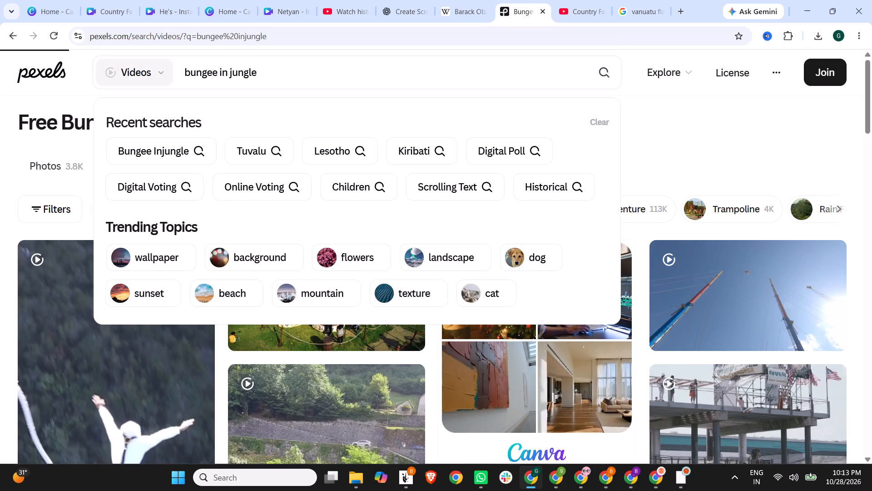
{"action": "left_click", "coordinate": [692, 125]}
Look through the jungle bungee videos for a clip that could replace the beach footage and illustrate land diving.
{"action": "scroll", "coordinate": [485, 149], "scroll_direction": "down", "scroll_amount": 3}
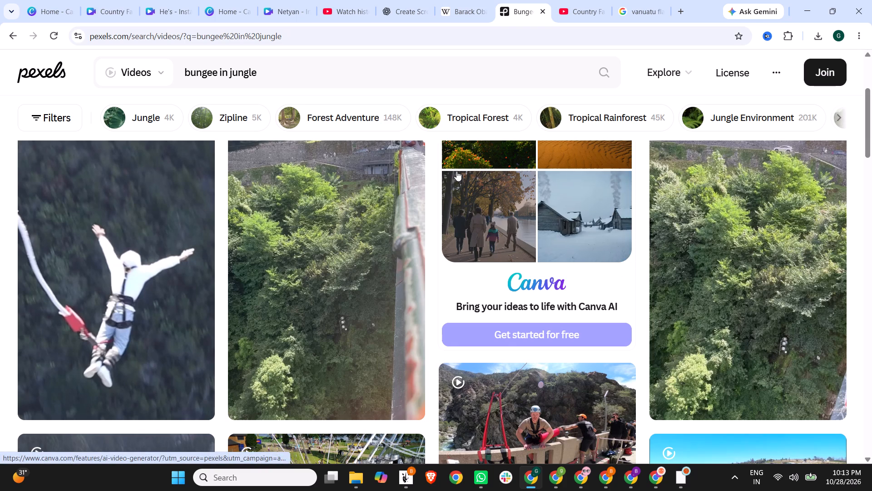
{"action": "scroll", "coordinate": [460, 171], "scroll_direction": "down", "scroll_amount": 3}
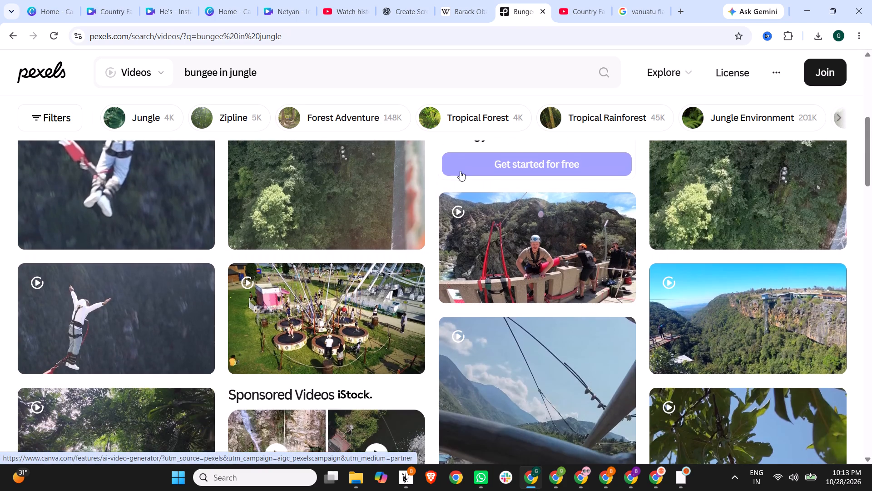
{"action": "scroll", "coordinate": [471, 172], "scroll_direction": "down", "scroll_amount": 1}
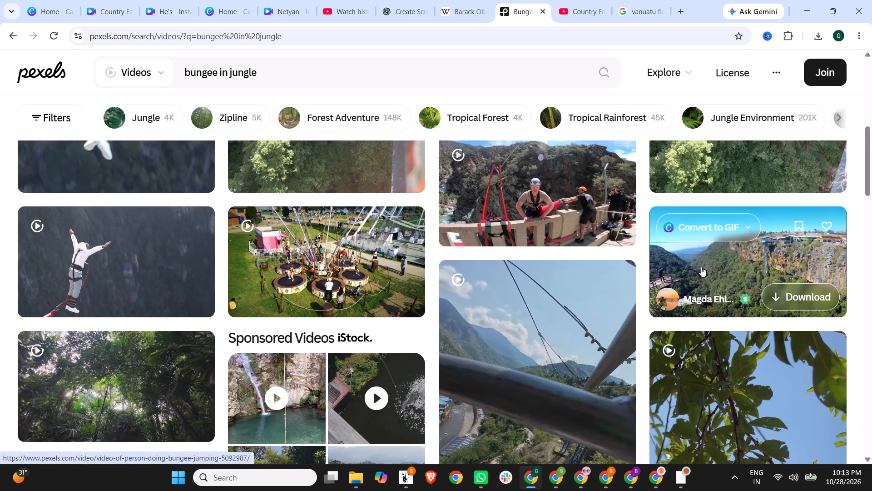
{"action": "scroll", "coordinate": [701, 267], "scroll_direction": "down", "scroll_amount": 2}
{"action": "scroll", "coordinate": [208, 292], "scroll_direction": "down", "scroll_amount": 1}
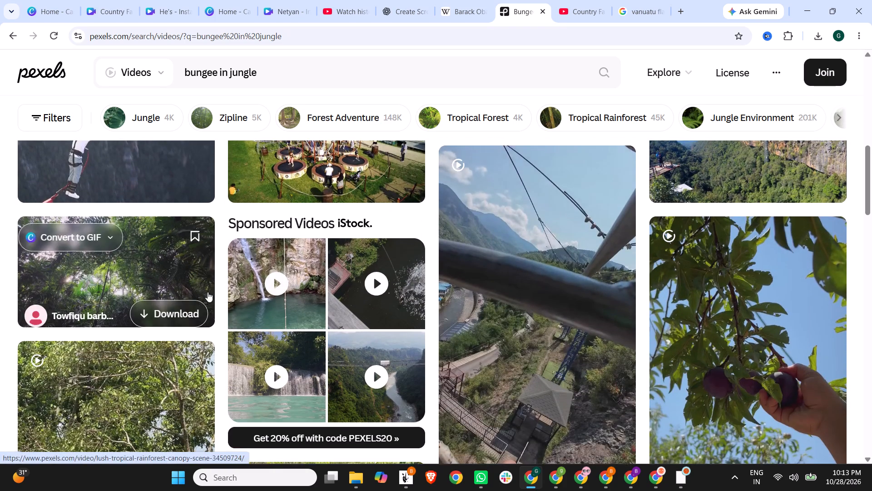
{"action": "scroll", "coordinate": [208, 292], "scroll_direction": "down", "scroll_amount": 1}
{"action": "scroll", "coordinate": [156, 311], "scroll_direction": "down", "scroll_amount": 1}
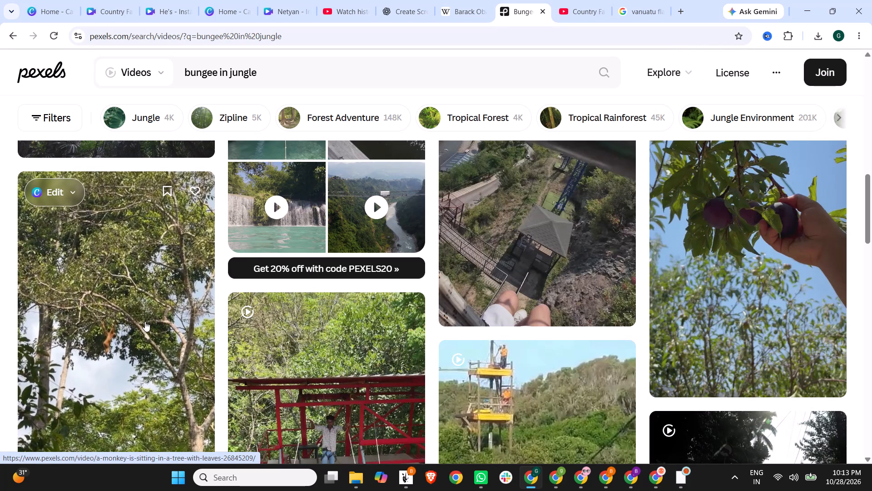
{"action": "scroll", "coordinate": [145, 321], "scroll_direction": "down", "scroll_amount": 2}
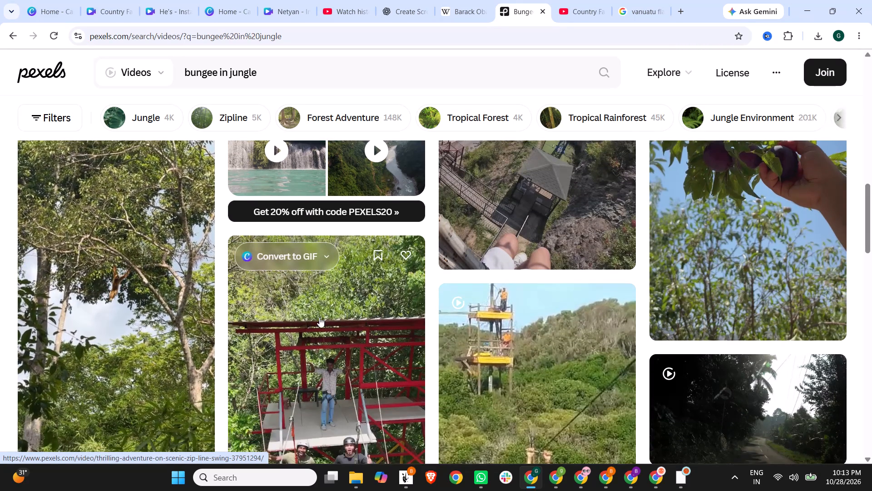
{"action": "scroll", "coordinate": [319, 317], "scroll_direction": "down", "scroll_amount": 4}
{"action": "scroll", "coordinate": [483, 284], "scroll_direction": "down", "scroll_amount": 3}
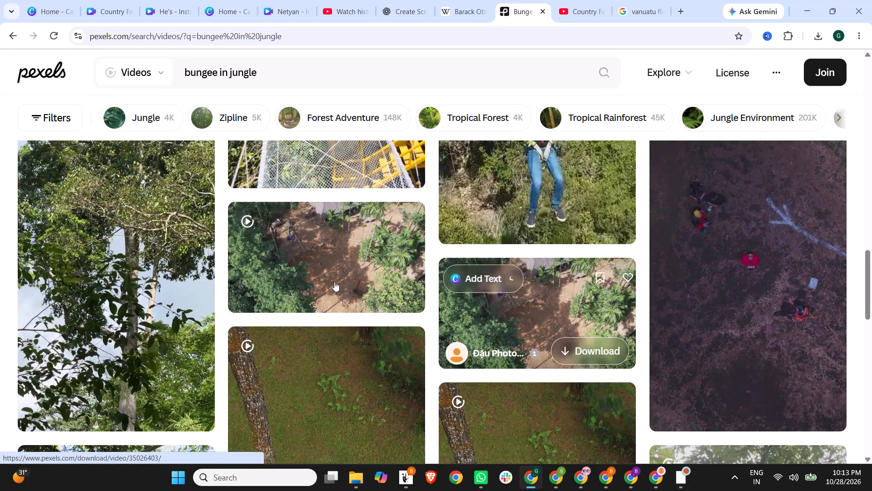
{"action": "scroll", "coordinate": [277, 268], "scroll_direction": "down", "scroll_amount": 4}
{"action": "scroll", "coordinate": [112, 291], "scroll_direction": "down", "scroll_amount": 4}
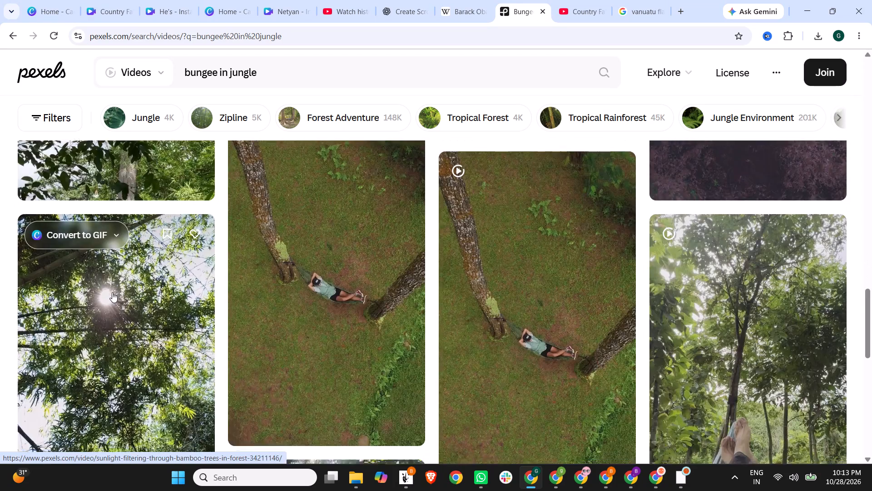
{"action": "scroll", "coordinate": [112, 292], "scroll_direction": "down", "scroll_amount": 1}
{"action": "scroll", "coordinate": [346, 291], "scroll_direction": "down", "scroll_amount": 4}
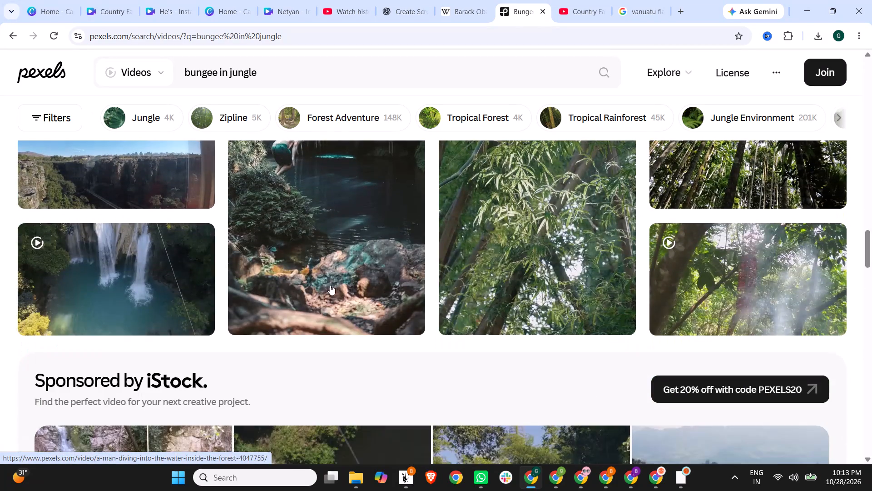
{"action": "scroll", "coordinate": [168, 223], "scroll_direction": "up", "scroll_amount": 2}
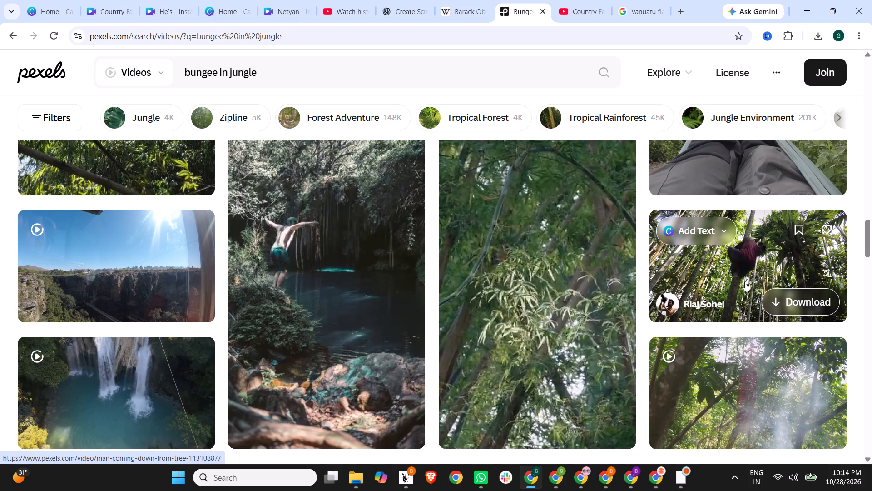
{"action": "scroll", "coordinate": [707, 283], "scroll_direction": "down", "scroll_amount": 3}
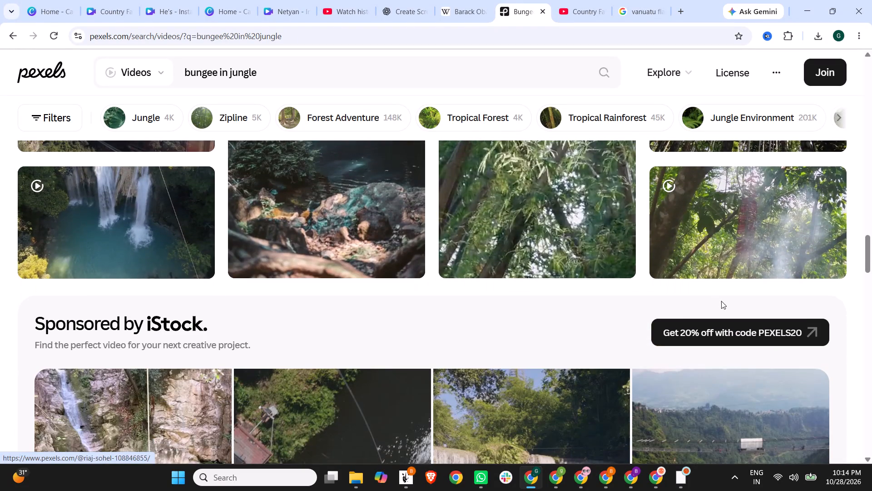
{"action": "scroll", "coordinate": [466, 320], "scroll_direction": "up", "scroll_amount": 14}
Search Pexels videos for "vanautu" and glance over the clips.
{"action": "left_click_drag", "start_coordinate": [289, 74], "coordinate": [178, 64]}
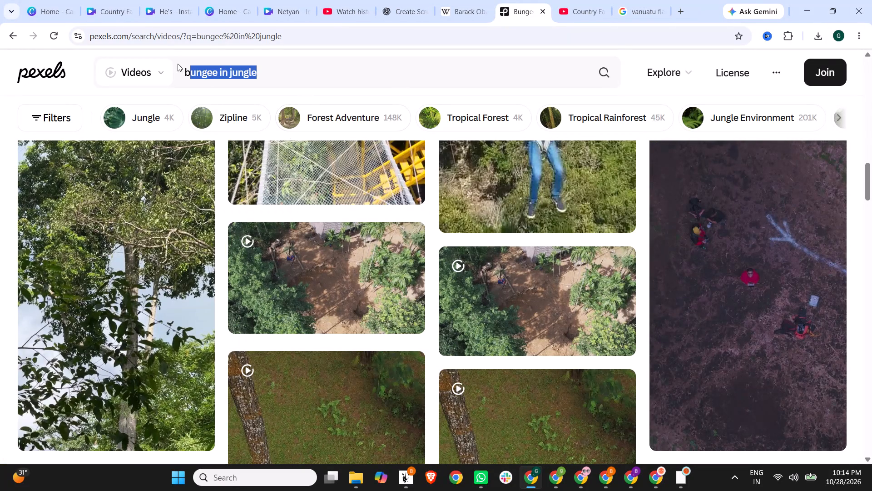
{"action": "left_click_drag", "start_coordinate": [178, 64], "coordinate": [175, 64]}
{"action": "type", "text": "vanautu"}
{"action": "key", "text": "Return"}
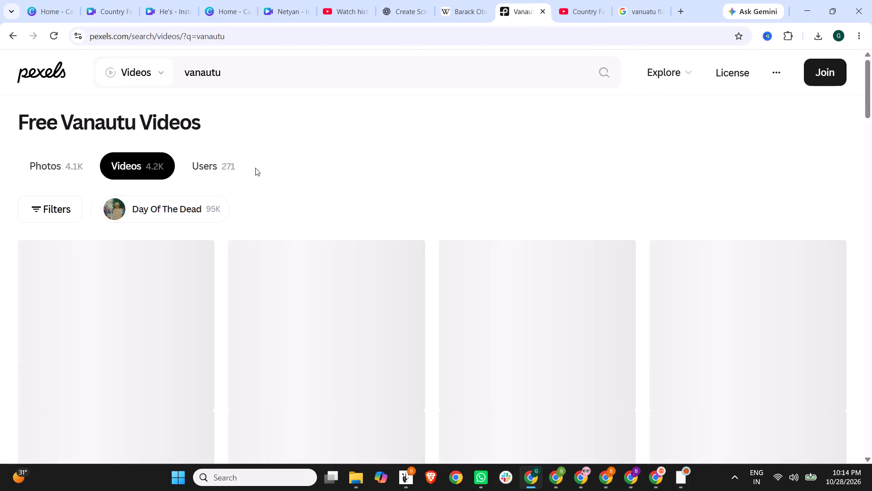
{"action": "scroll", "coordinate": [288, 172], "scroll_direction": "down", "scroll_amount": 5}
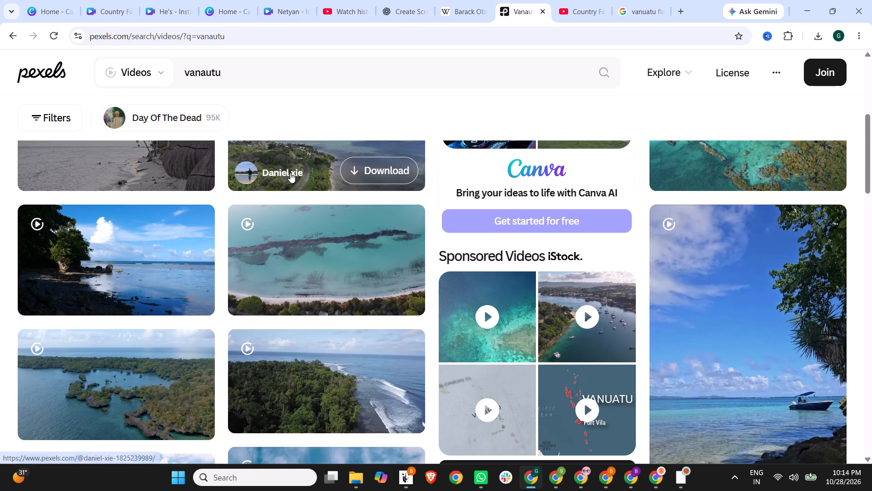
Search Pexels videos for "bungee" and glance over the clips.
{"action": "left_click_drag", "start_coordinate": [238, 67], "coordinate": [153, 76]}
{"action": "type", "text": "bungee"}
{"action": "key", "text": "Return"}
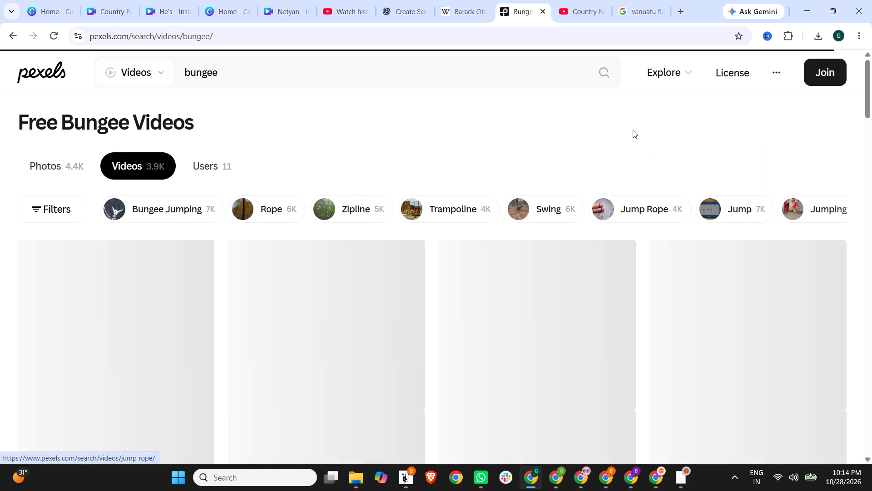
{"action": "scroll", "coordinate": [463, 139], "scroll_direction": "down", "scroll_amount": 2}
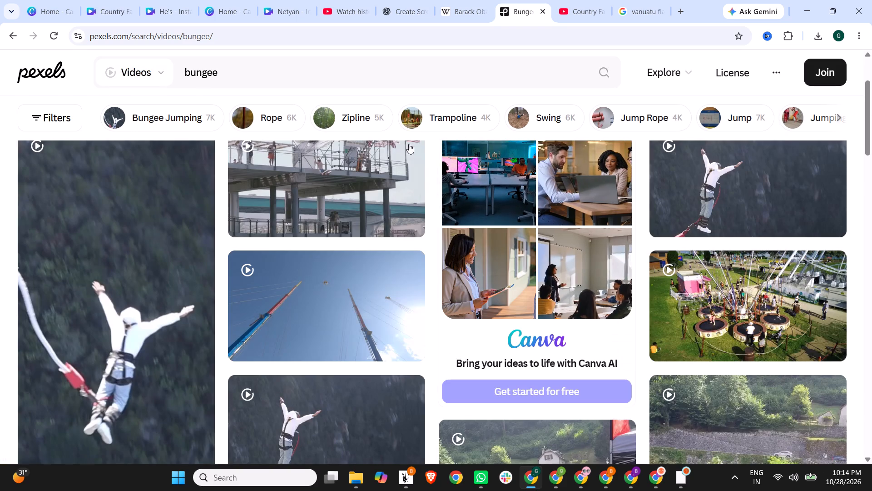
Search Pexels videos for "bungee from tree" and look through the clips for land-diving style footage.
{"action": "left_click", "coordinate": [325, 73]}
{"action": "key", "text": "space"}
{"action": "type", "text": "from tree"}
{"action": "key", "text": "Return"}
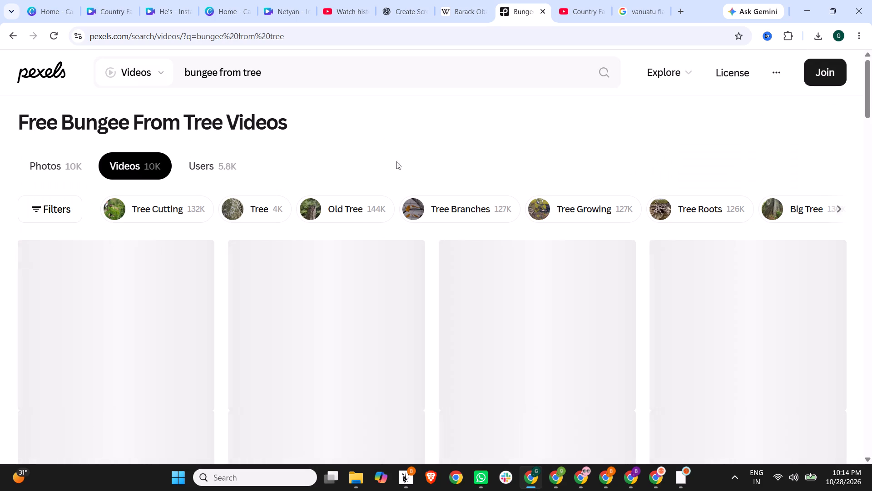
{"action": "scroll", "coordinate": [388, 160], "scroll_direction": "down", "scroll_amount": 3}
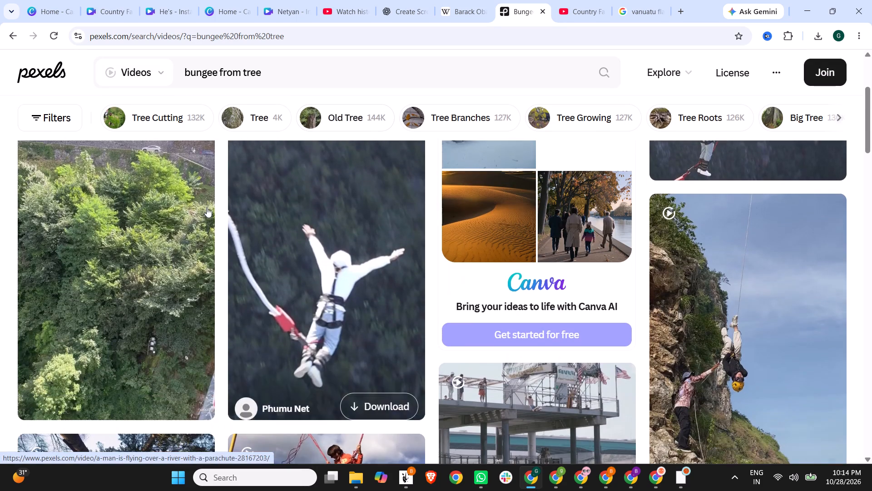
{"action": "scroll", "coordinate": [114, 224], "scroll_direction": "down", "scroll_amount": 4}
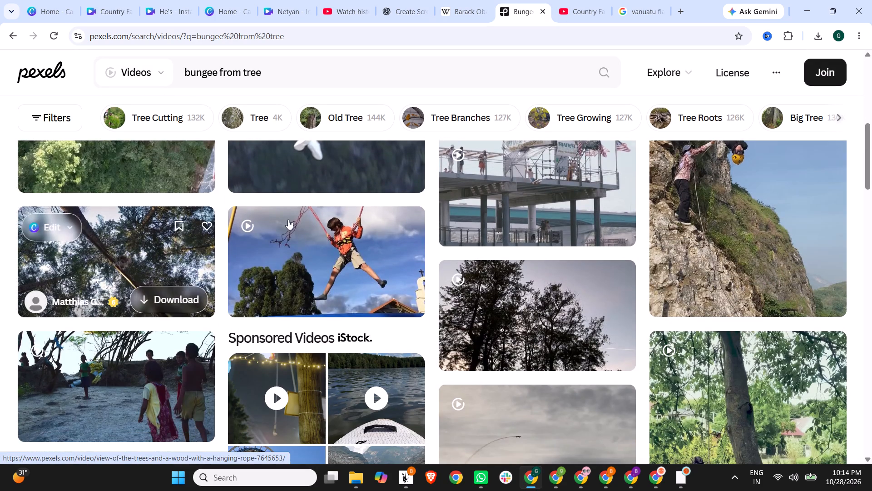
{"action": "scroll", "coordinate": [699, 206], "scroll_direction": "up", "scroll_amount": 2}
{"action": "scroll", "coordinate": [737, 246], "scroll_direction": "down", "scroll_amount": 4}
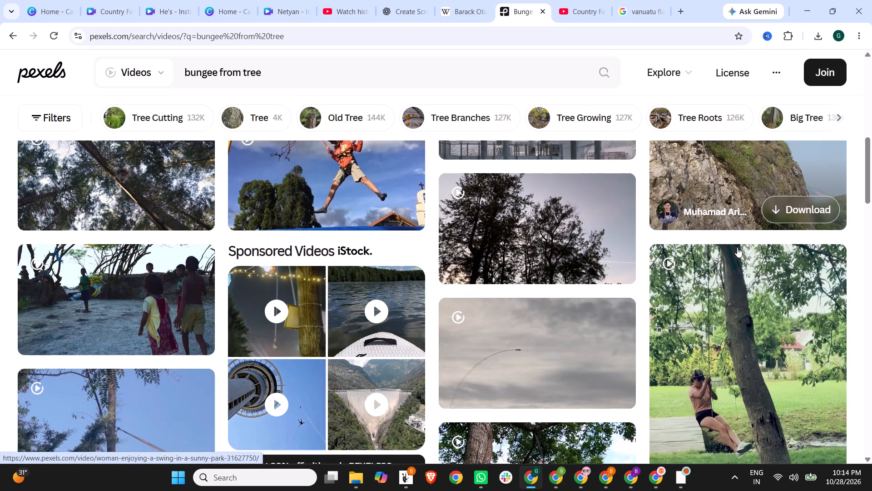
{"action": "scroll", "coordinate": [709, 355], "scroll_direction": "down", "scroll_amount": 3}
{"action": "scroll", "coordinate": [546, 294], "scroll_direction": "down", "scroll_amount": 3}
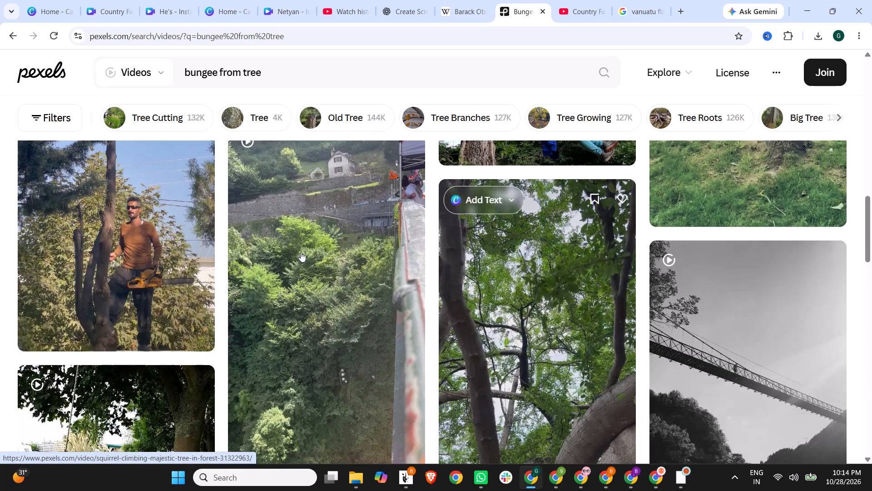
{"action": "scroll", "coordinate": [329, 237], "scroll_direction": "down", "scroll_amount": 4}
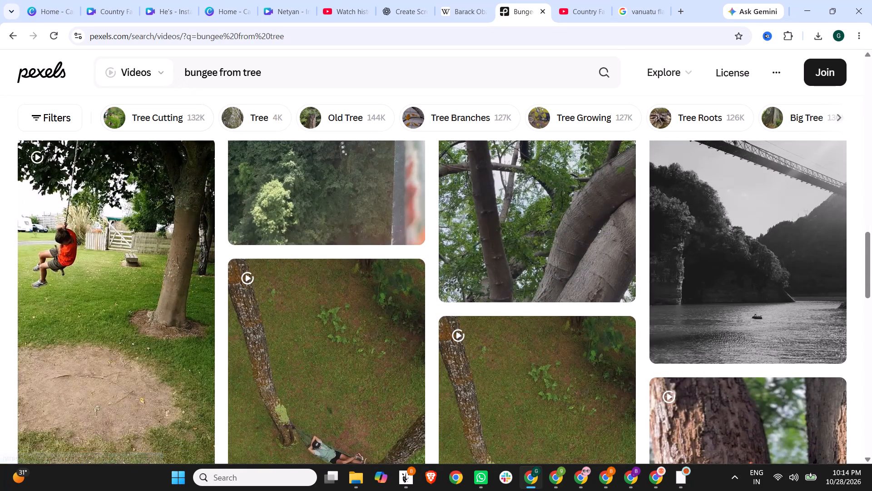
Search Pexels videos for "Bungee jumping".
{"action": "left_click_drag", "start_coordinate": [298, 79], "coordinate": [178, 70]}
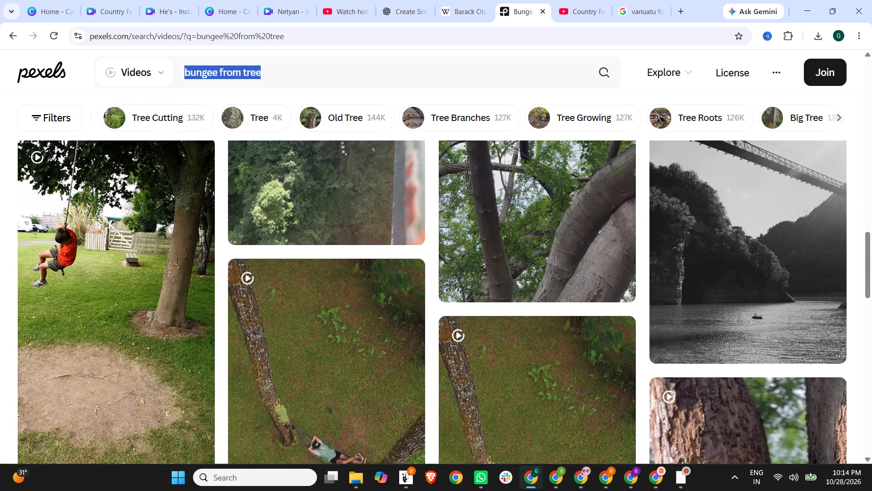
{"action": "type", "text": "Bungee"}
{"action": "left_click", "coordinate": [6, 159]}
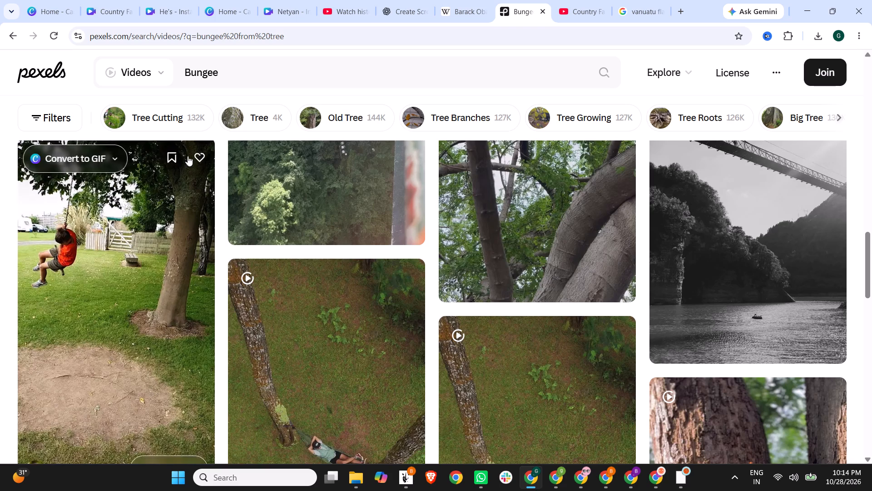
{"action": "left_click", "coordinate": [244, 72]}
{"action": "key", "text": "space"}
{"action": "type", "text": "jumping"}
{"action": "key", "text": "Return"}
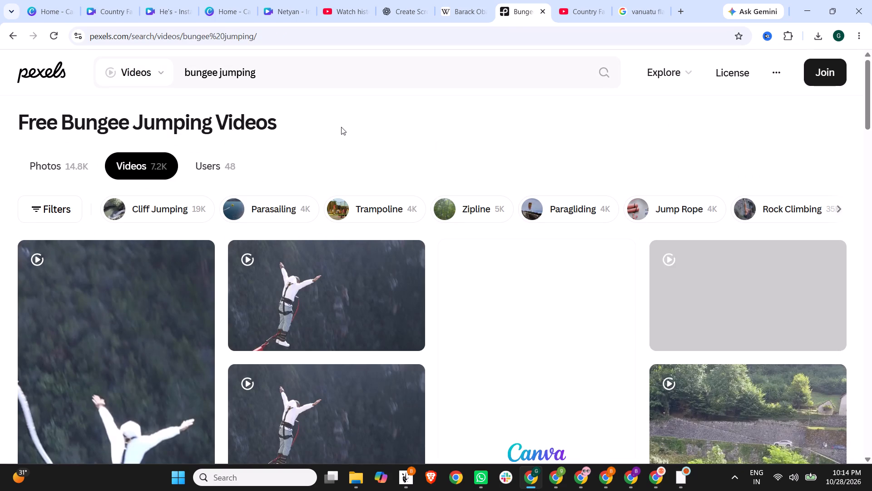
Look through the bungee jumping videos for a clip that could illustrate land diving.
{"action": "scroll", "coordinate": [341, 127], "scroll_direction": "down", "scroll_amount": 3}
{"action": "scroll", "coordinate": [330, 187], "scroll_direction": "up", "scroll_amount": 1}
{"action": "scroll", "coordinate": [376, 217], "scroll_direction": "down", "scroll_amount": 4}
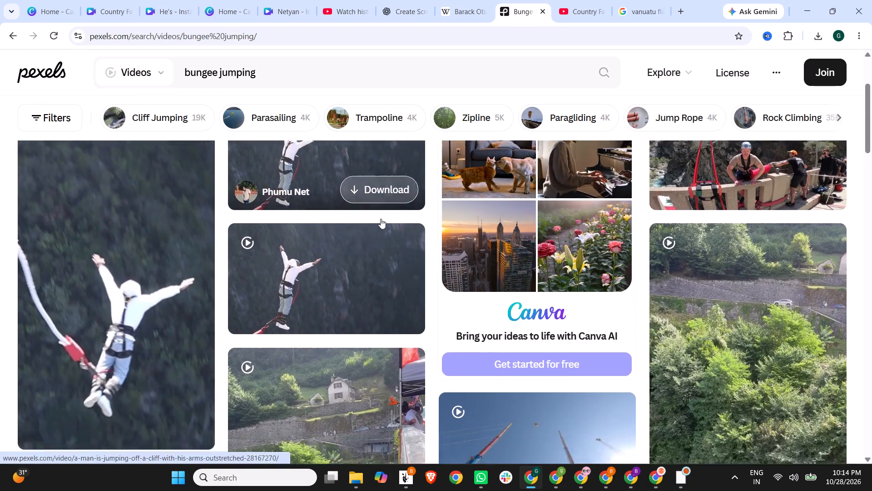
{"action": "scroll", "coordinate": [177, 291], "scroll_direction": "down", "scroll_amount": 4}
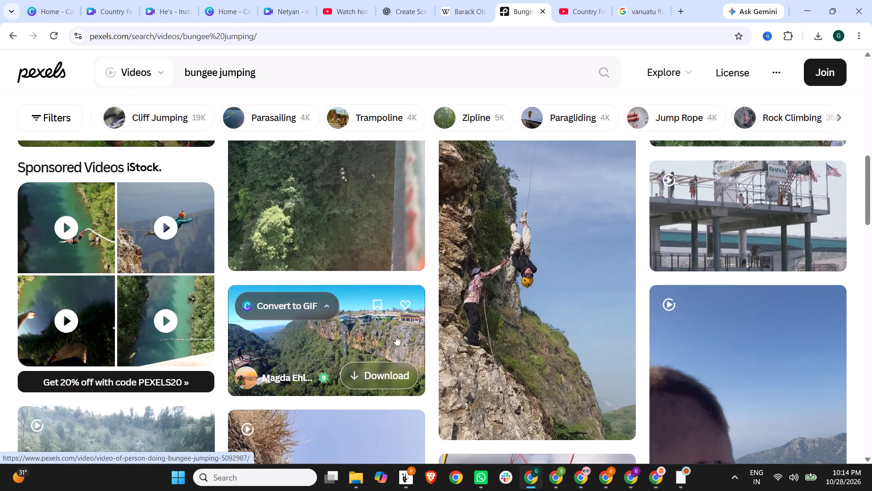
{"action": "scroll", "coordinate": [384, 323], "scroll_direction": "down", "scroll_amount": 3}
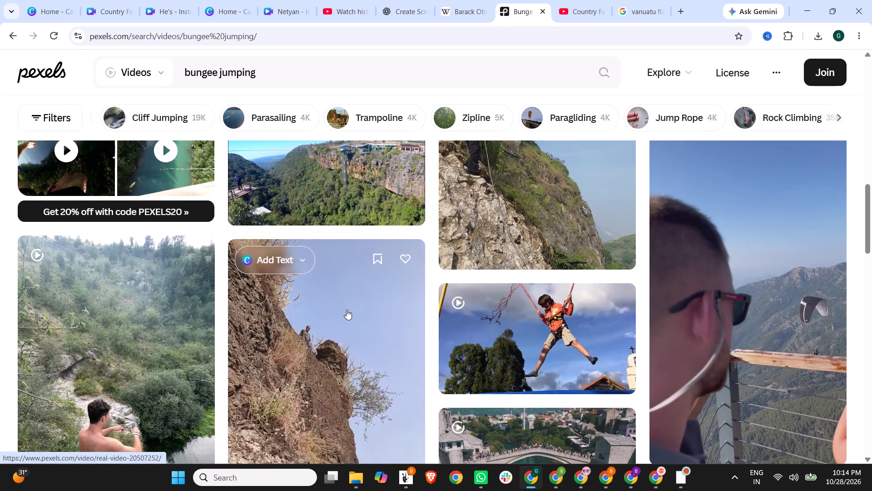
{"action": "scroll", "coordinate": [347, 310], "scroll_direction": "down", "scroll_amount": 2}
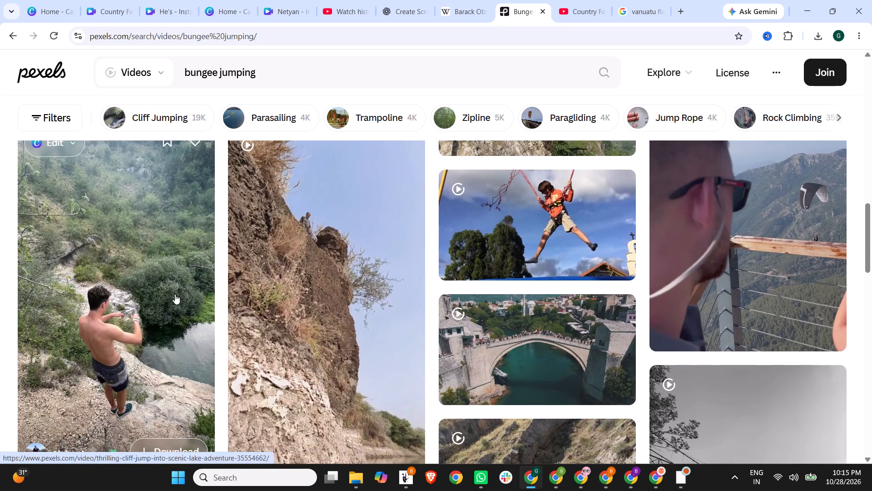
{"action": "scroll", "coordinate": [175, 294], "scroll_direction": "down", "scroll_amount": 2}
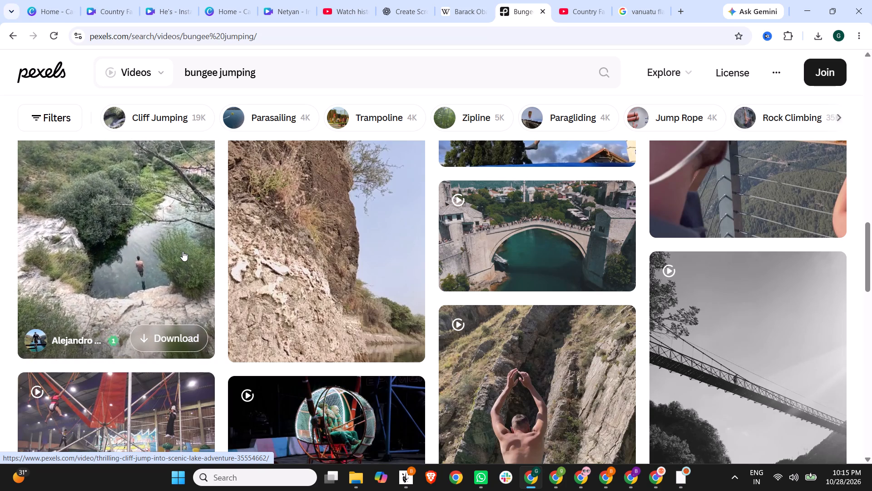
{"action": "scroll", "coordinate": [312, 251], "scroll_direction": "down", "scroll_amount": 10}
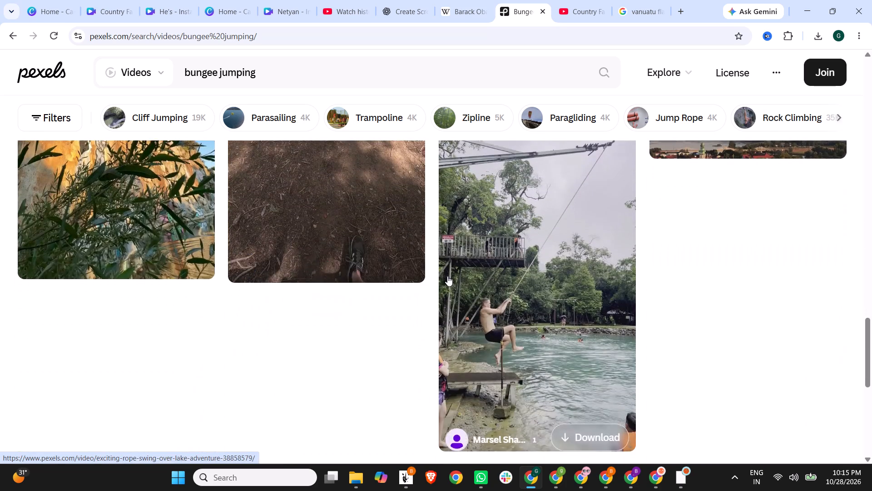
Search Google Images for "vanuatu bungee".
{"action": "left_click", "coordinate": [641, 2]}
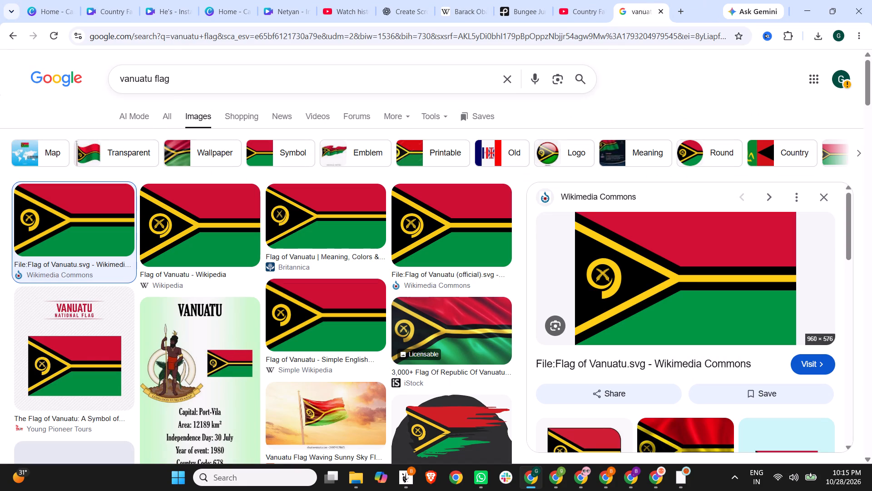
{"action": "left_click_drag", "start_coordinate": [178, 78], "coordinate": [152, 79]}
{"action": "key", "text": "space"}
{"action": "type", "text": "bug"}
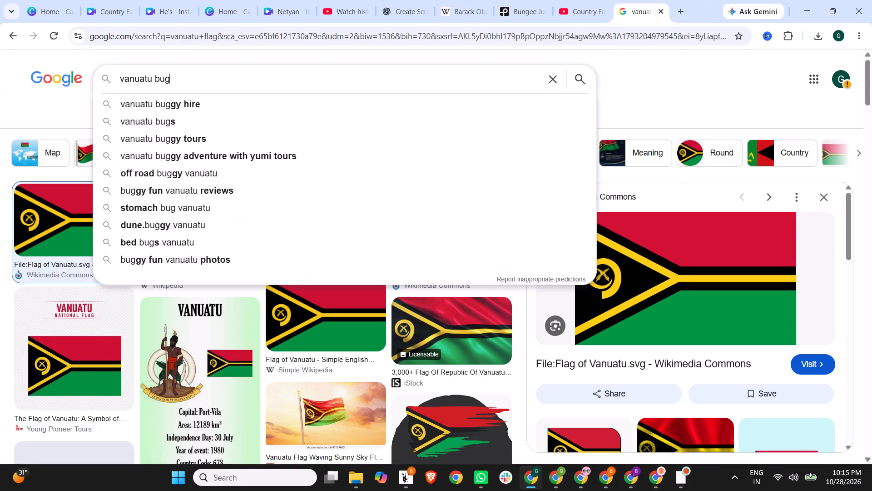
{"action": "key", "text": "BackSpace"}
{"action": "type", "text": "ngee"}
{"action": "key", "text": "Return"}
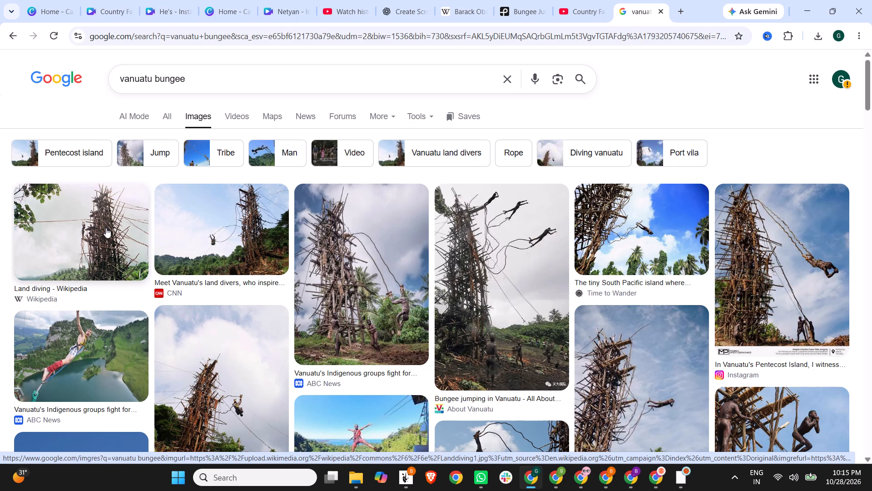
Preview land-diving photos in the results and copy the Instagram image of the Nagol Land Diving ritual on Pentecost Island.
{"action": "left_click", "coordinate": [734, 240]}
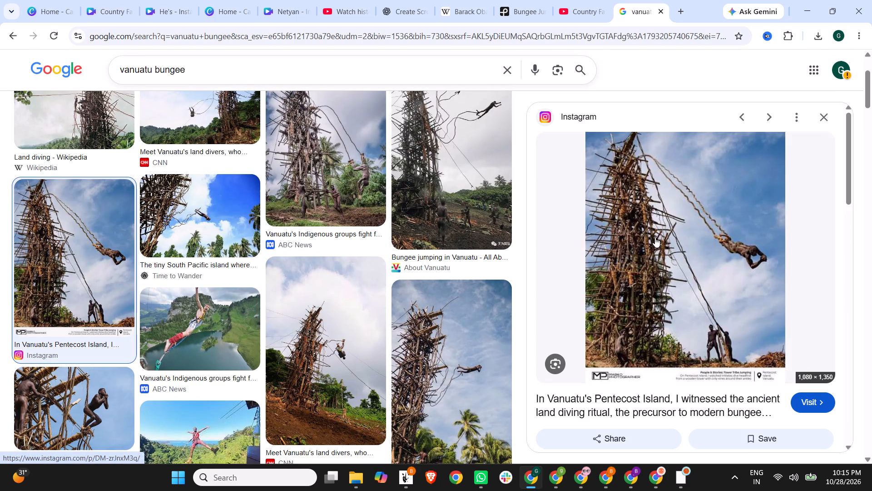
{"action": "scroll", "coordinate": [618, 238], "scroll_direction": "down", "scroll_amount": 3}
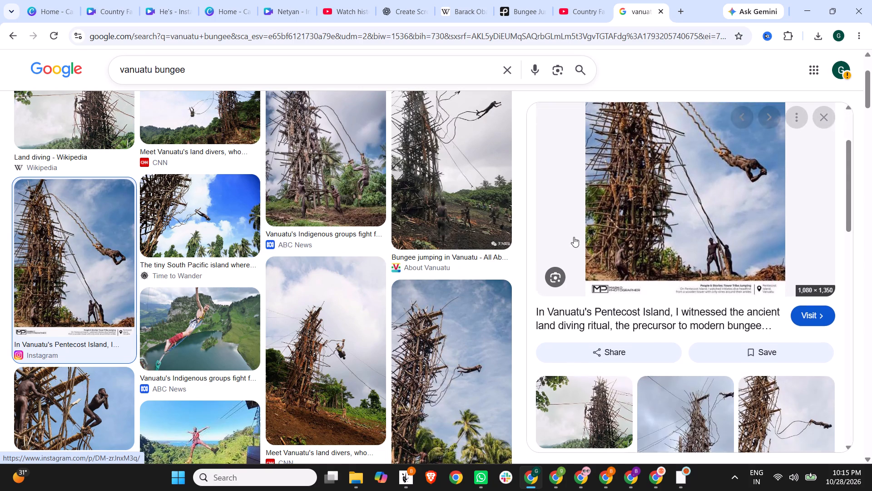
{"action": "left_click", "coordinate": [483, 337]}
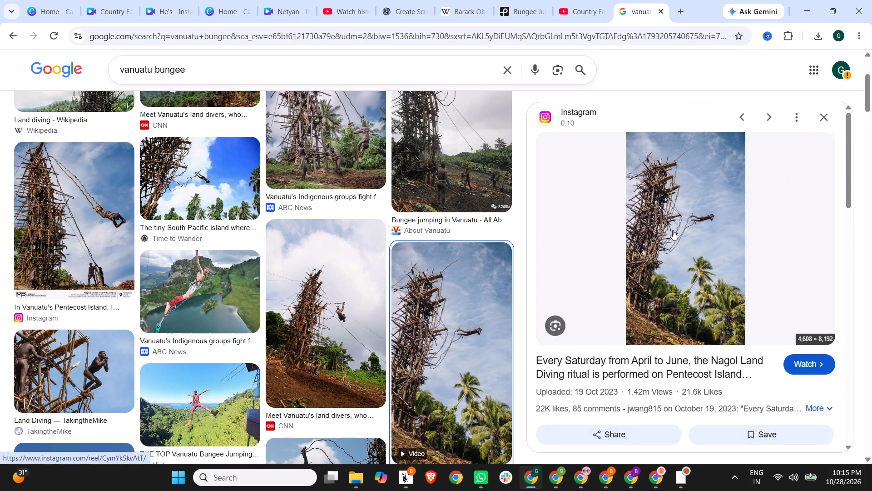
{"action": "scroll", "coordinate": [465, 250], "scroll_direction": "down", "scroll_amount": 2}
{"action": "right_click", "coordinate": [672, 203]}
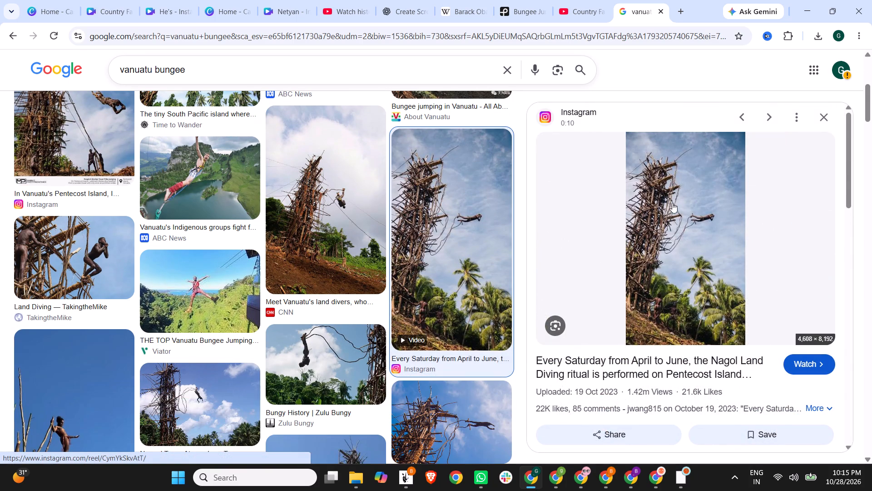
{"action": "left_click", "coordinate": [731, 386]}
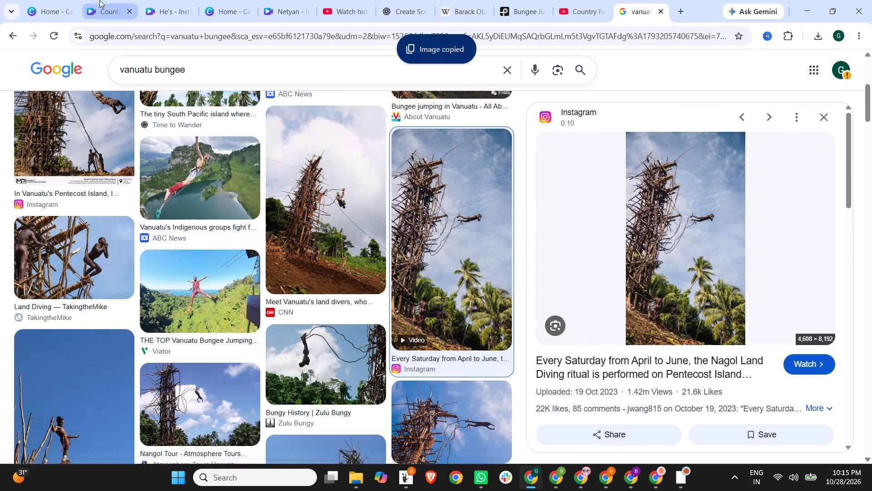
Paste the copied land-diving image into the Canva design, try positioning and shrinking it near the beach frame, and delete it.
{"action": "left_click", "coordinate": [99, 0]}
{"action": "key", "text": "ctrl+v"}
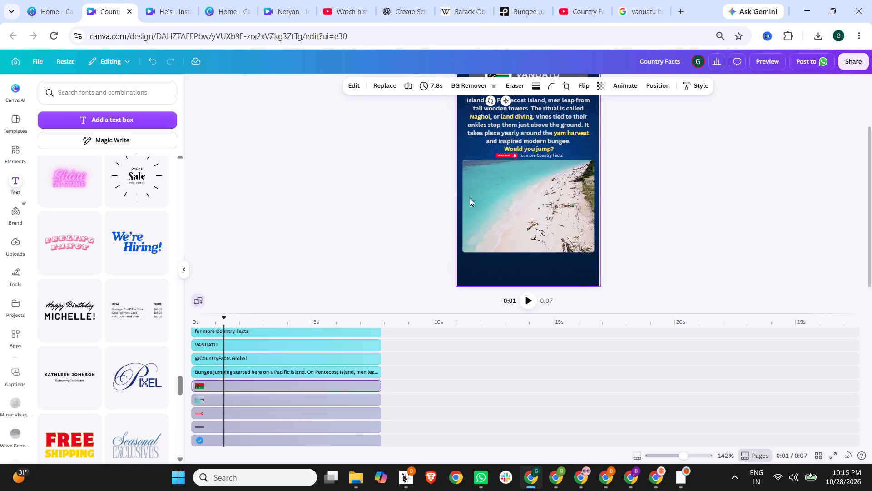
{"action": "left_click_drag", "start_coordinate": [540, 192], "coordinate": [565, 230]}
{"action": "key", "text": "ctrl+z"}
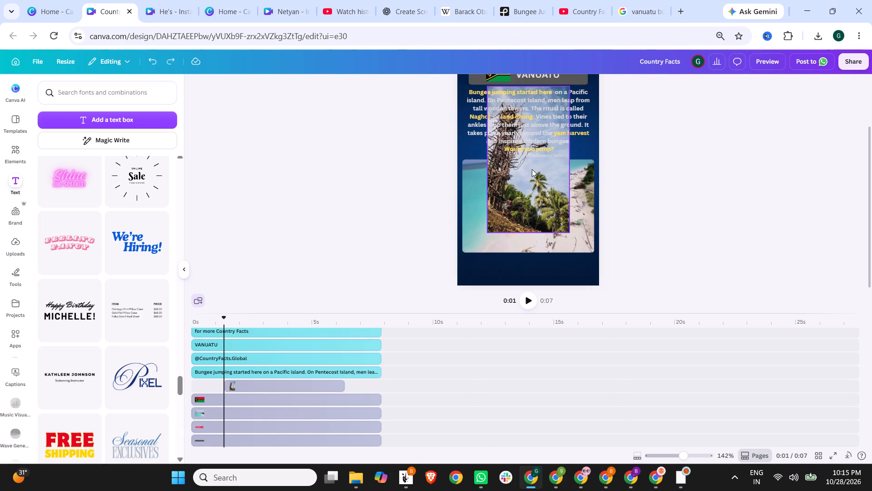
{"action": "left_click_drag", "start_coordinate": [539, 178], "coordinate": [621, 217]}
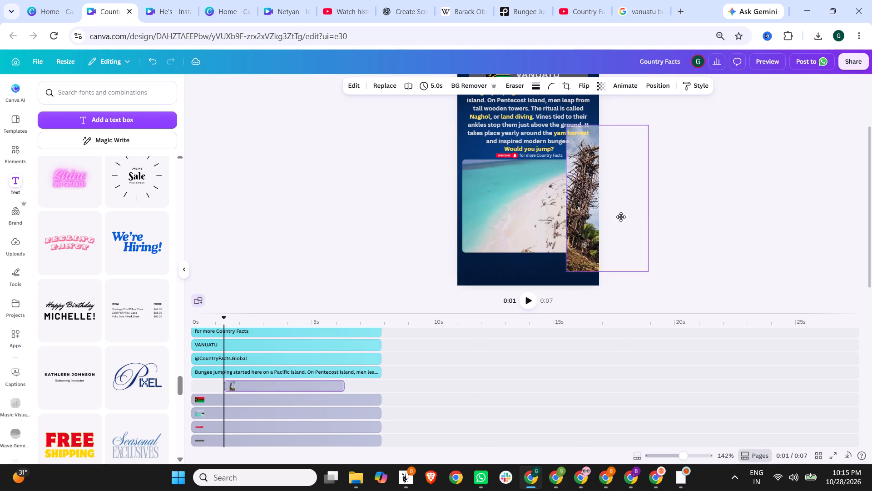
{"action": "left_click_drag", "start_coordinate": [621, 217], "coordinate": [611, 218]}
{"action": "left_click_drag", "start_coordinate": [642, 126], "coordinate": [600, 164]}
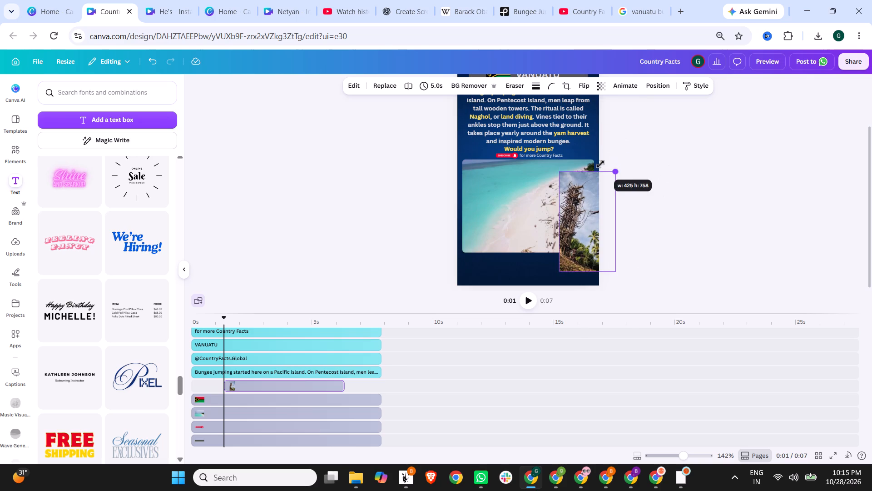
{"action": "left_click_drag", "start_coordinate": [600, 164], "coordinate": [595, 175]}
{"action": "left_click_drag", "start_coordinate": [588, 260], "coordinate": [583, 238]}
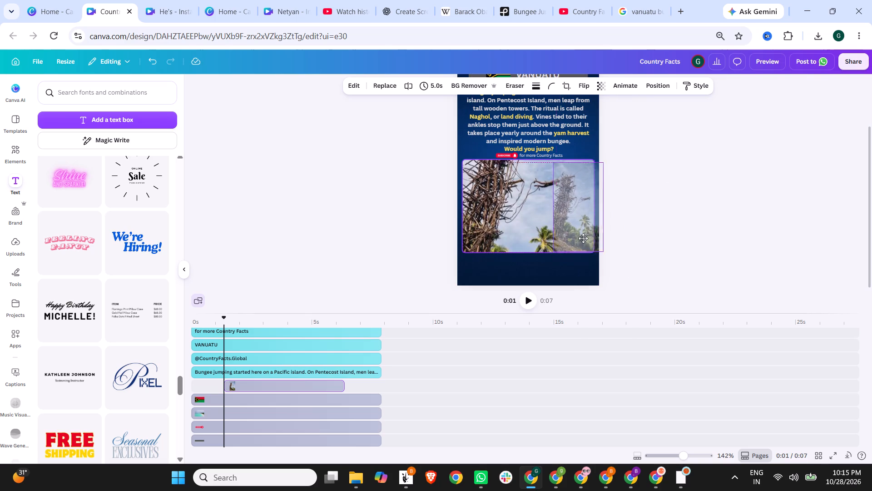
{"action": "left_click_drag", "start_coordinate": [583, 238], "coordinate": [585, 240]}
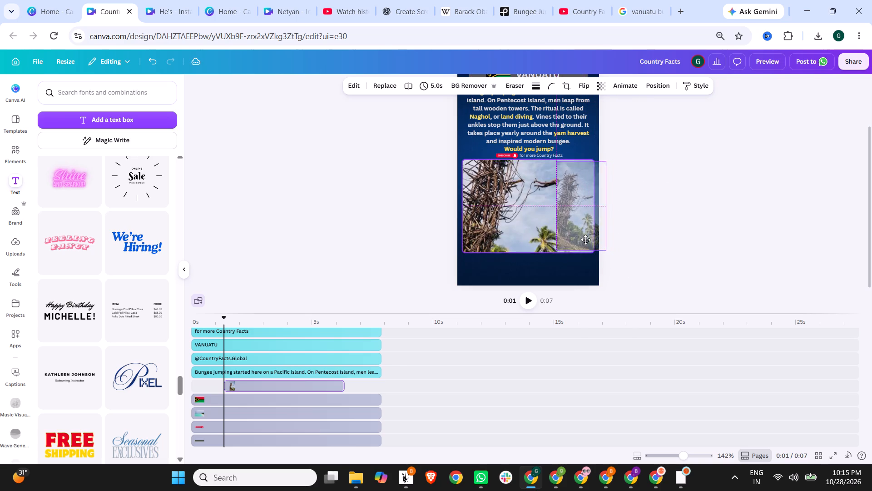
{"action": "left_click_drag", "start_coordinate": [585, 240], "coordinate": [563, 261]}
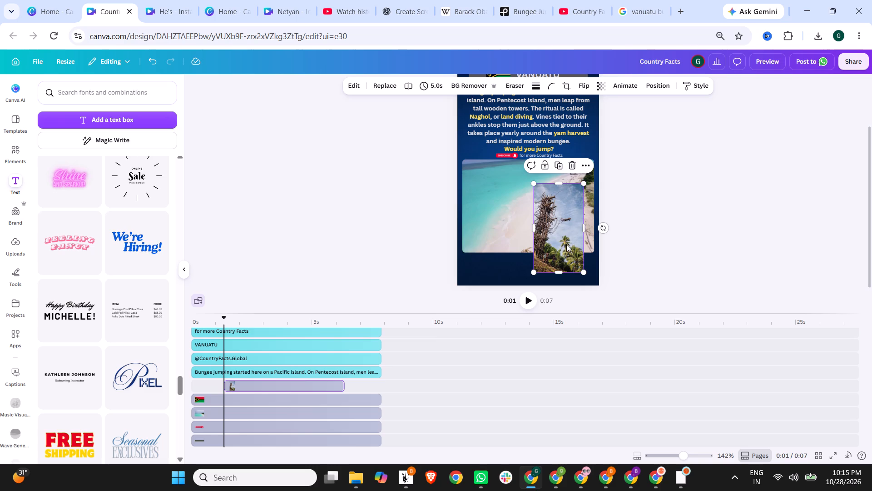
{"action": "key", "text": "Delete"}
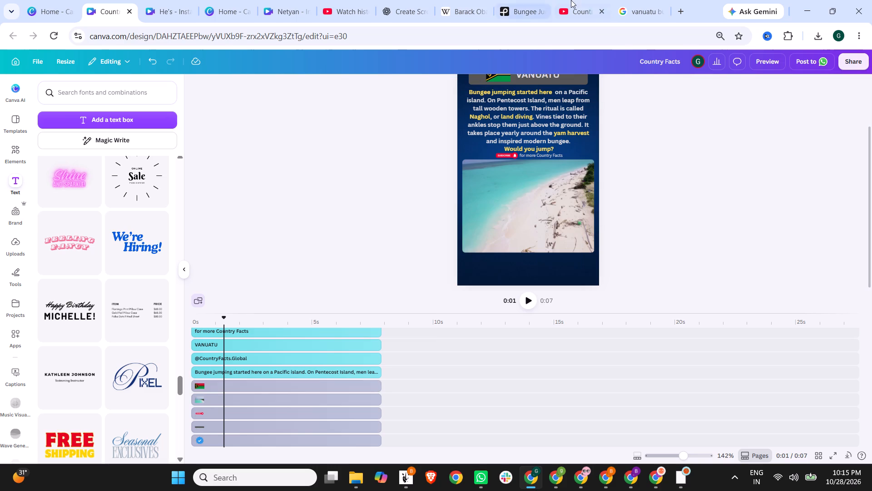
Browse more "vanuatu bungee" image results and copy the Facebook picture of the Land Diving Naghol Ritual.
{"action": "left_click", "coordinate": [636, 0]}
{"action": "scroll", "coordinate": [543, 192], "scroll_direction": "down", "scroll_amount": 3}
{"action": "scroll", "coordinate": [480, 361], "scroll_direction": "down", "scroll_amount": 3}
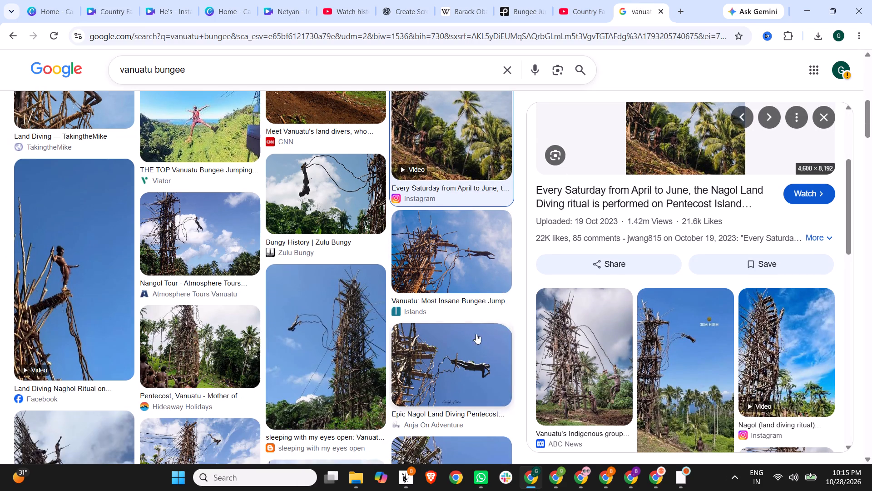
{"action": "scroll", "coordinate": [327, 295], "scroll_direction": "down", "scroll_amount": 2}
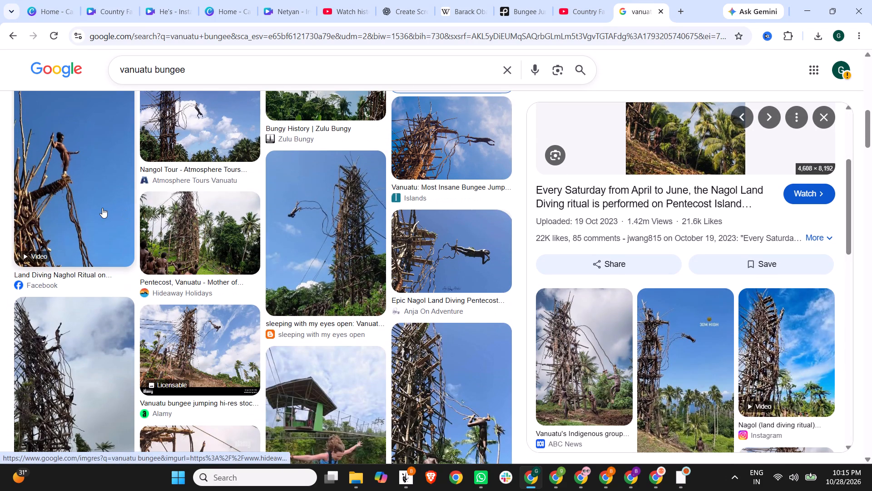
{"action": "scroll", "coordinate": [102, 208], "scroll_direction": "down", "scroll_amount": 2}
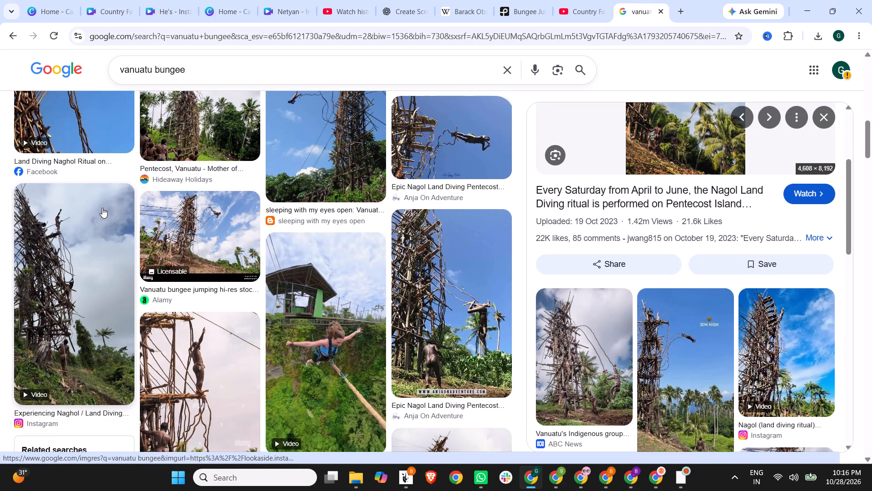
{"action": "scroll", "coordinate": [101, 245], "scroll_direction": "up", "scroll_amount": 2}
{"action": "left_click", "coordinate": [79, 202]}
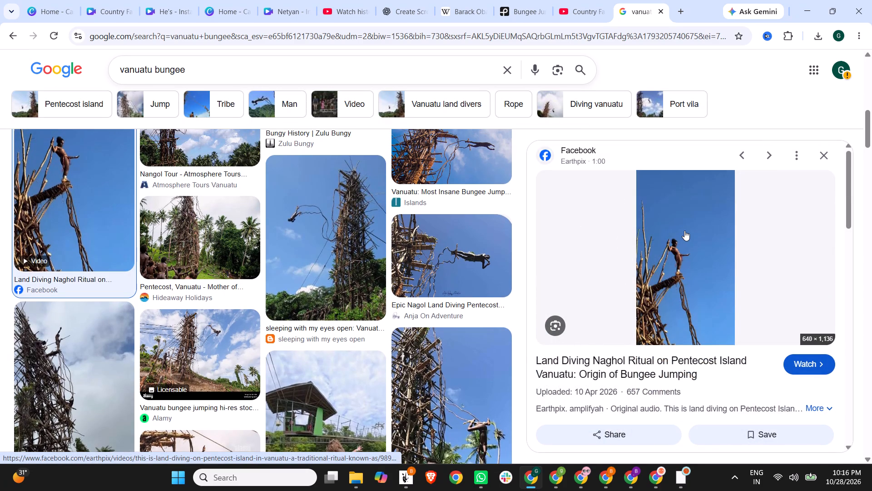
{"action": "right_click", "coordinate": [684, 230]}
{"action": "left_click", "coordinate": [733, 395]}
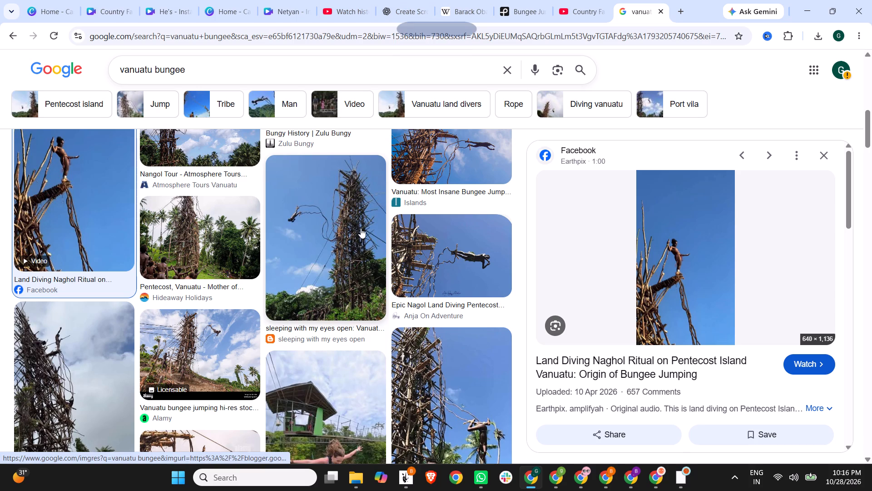
Return to the "Every Saturday from April to June" Nagol Land Diving result and open its Instagram reel.
{"action": "scroll", "coordinate": [361, 228], "scroll_direction": "up", "scroll_amount": 5}
{"action": "scroll", "coordinate": [377, 242], "scroll_direction": "down", "scroll_amount": 3}
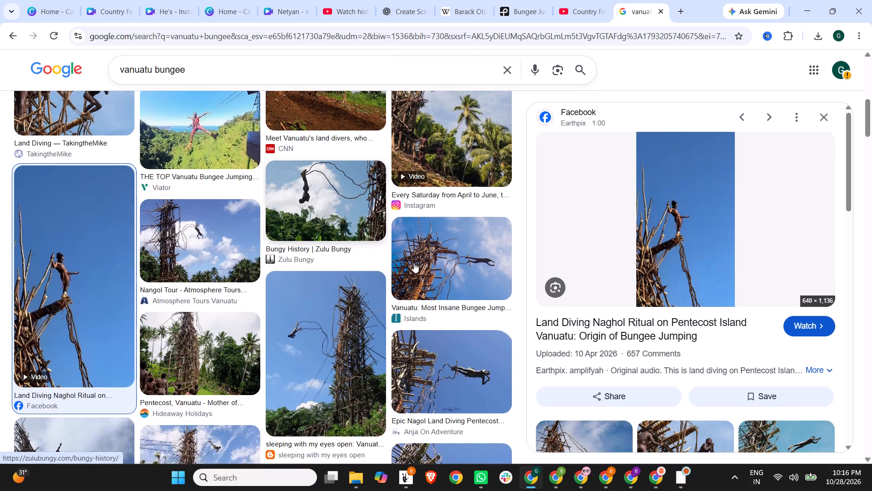
{"action": "left_click", "coordinate": [469, 151]}
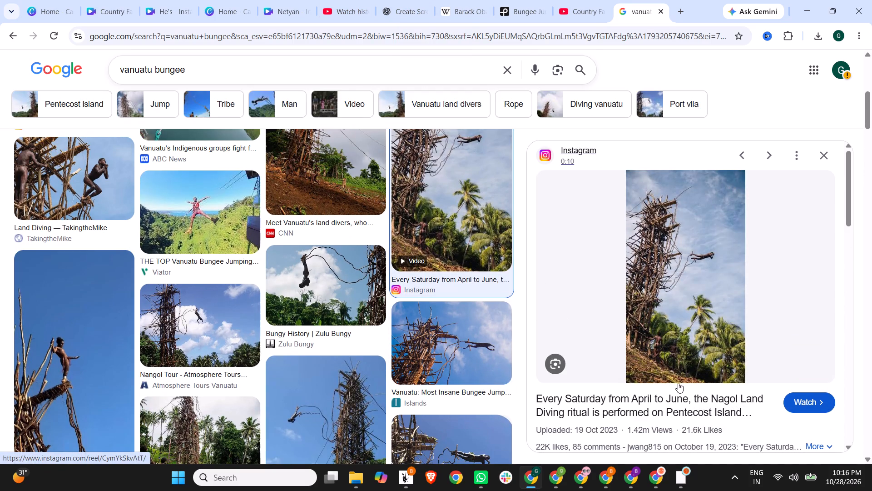
{"action": "left_click", "coordinate": [674, 397]}
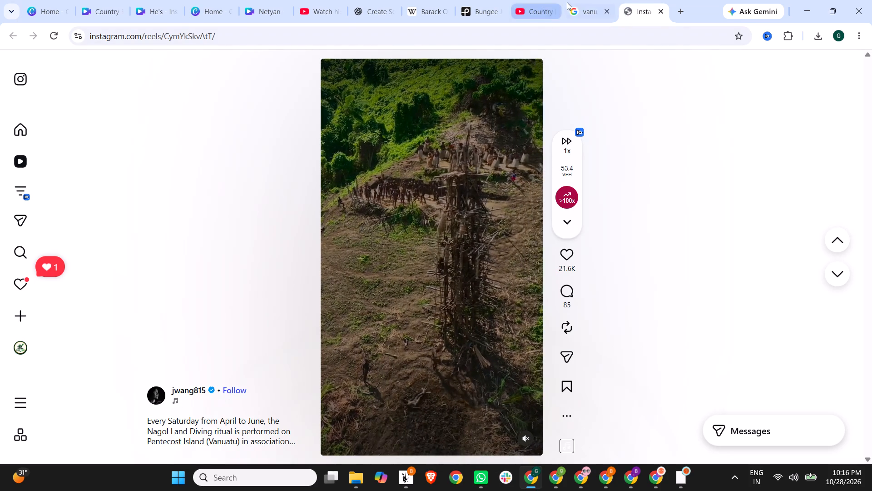
Find the "Experiencing Naghol / Land Diving" video among the image results and open its Instagram reel separately.
{"action": "left_click", "coordinate": [570, 2]}
{"action": "scroll", "coordinate": [630, 236], "scroll_direction": "down", "scroll_amount": 4}
{"action": "scroll", "coordinate": [422, 255], "scroll_direction": "down", "scroll_amount": 4}
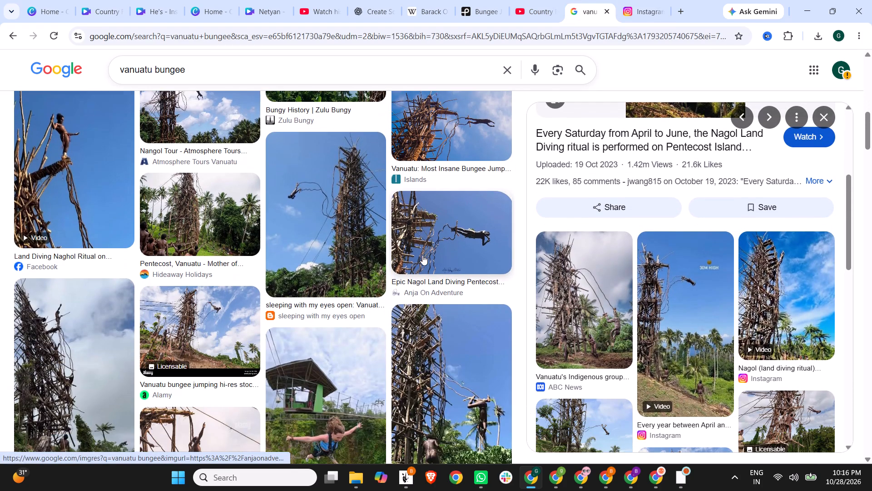
{"action": "scroll", "coordinate": [426, 243], "scroll_direction": "down", "scroll_amount": 4}
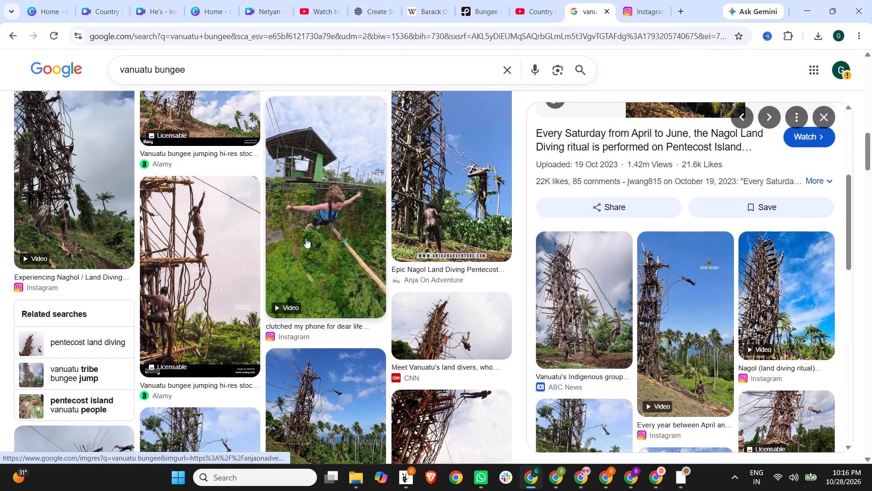
{"action": "right_click", "coordinate": [50, 209]}
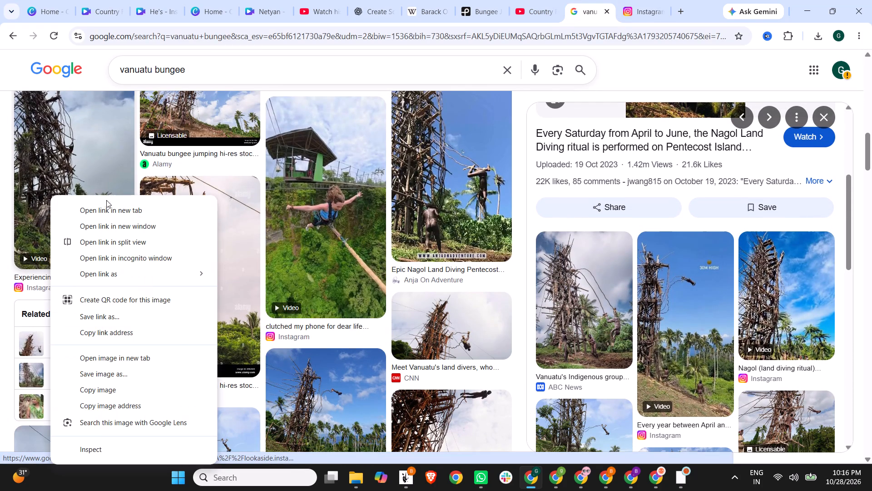
{"action": "left_click", "coordinate": [109, 211]}
{"action": "left_click", "coordinate": [590, 0]}
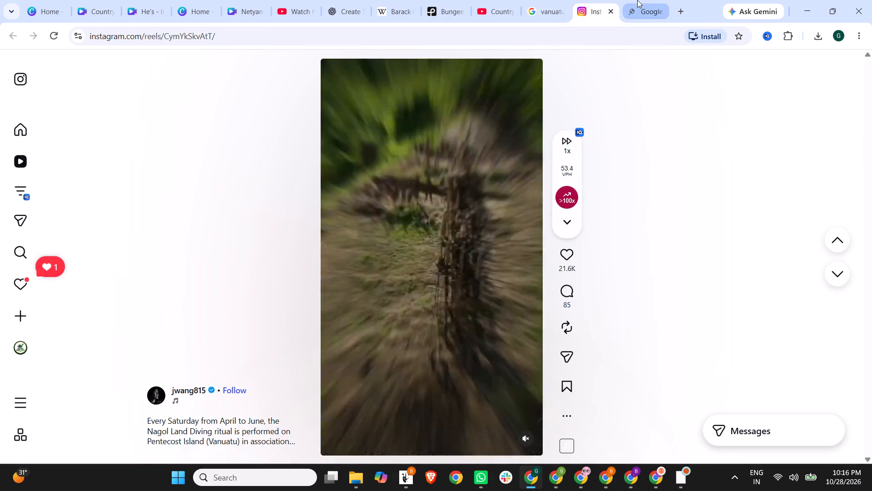
{"action": "left_click", "coordinate": [638, 0]}
{"action": "left_click", "coordinate": [603, 0]}
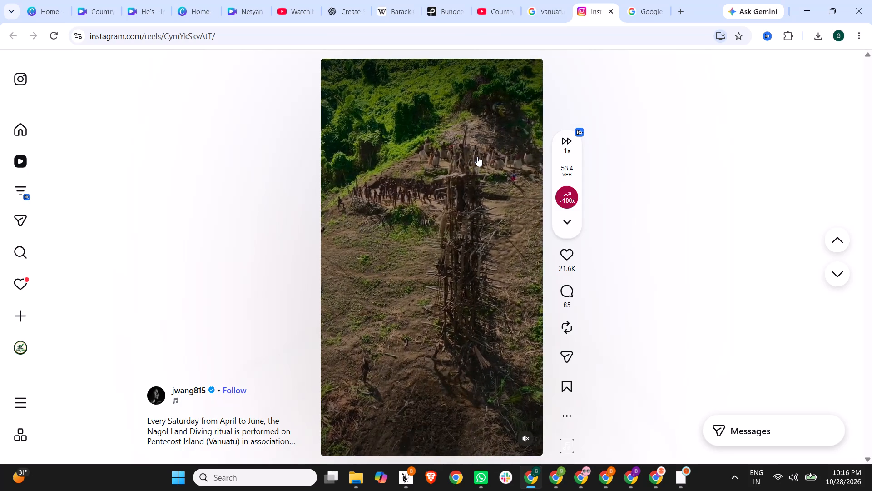
{"action": "left_click", "coordinate": [558, 0]}
{"action": "left_click", "coordinate": [641, 0]}
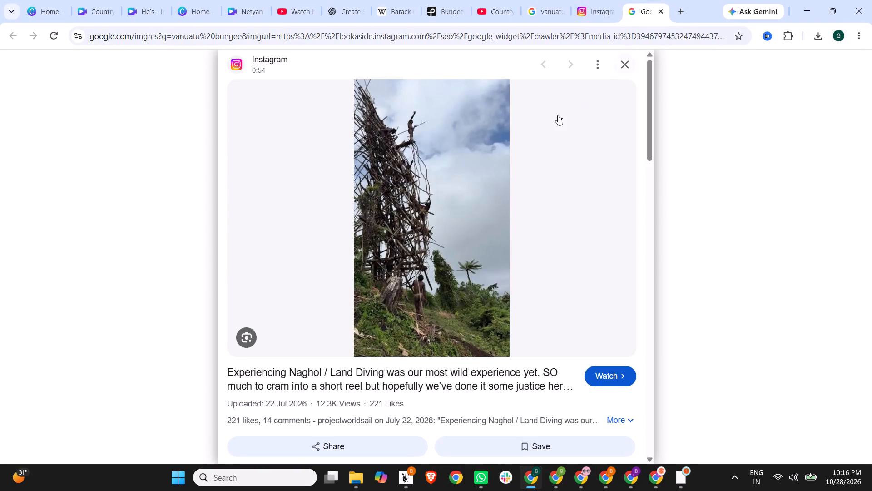
{"action": "left_click", "coordinate": [507, 381]}
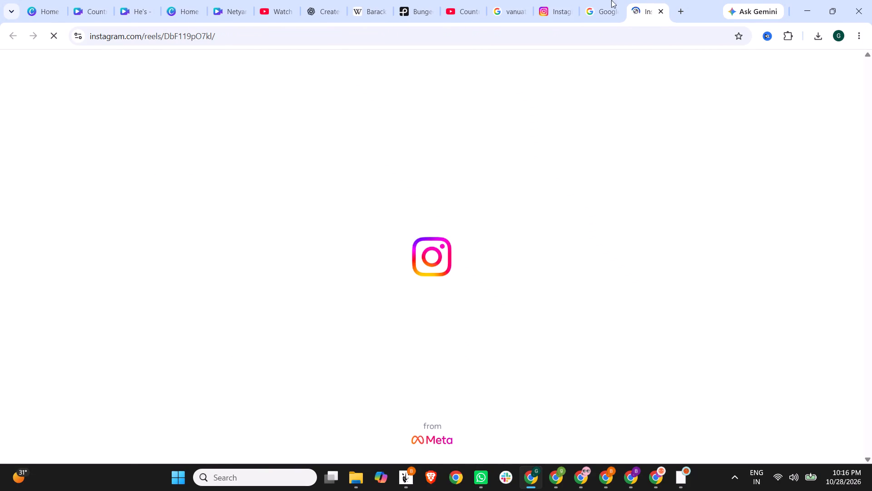
Compare the two land-diving reels and copy the link of the "Experiencing Naghol / Land Diving" reel.
{"action": "left_click", "coordinate": [559, 0]}
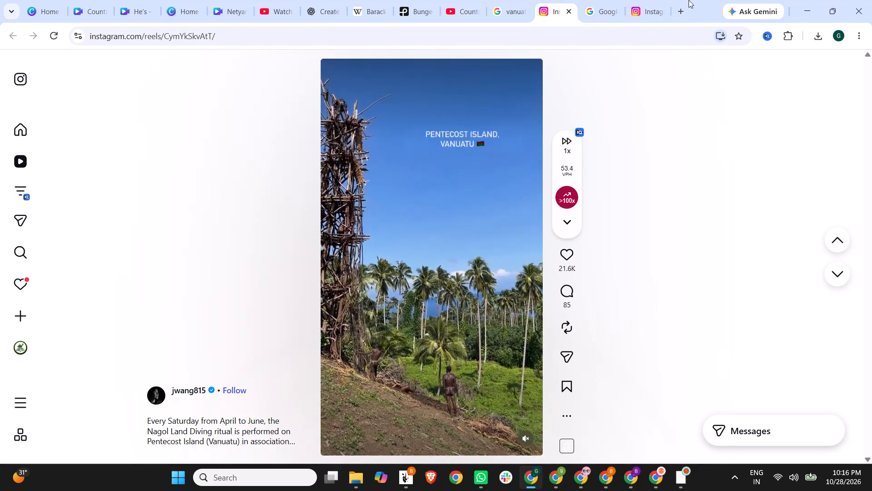
{"action": "left_click", "coordinate": [650, 0]}
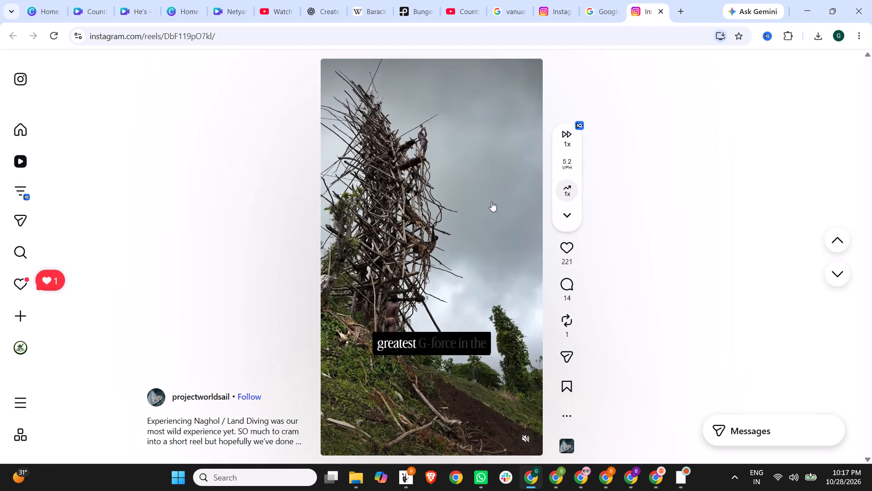
{"action": "left_click", "coordinate": [366, 38]}
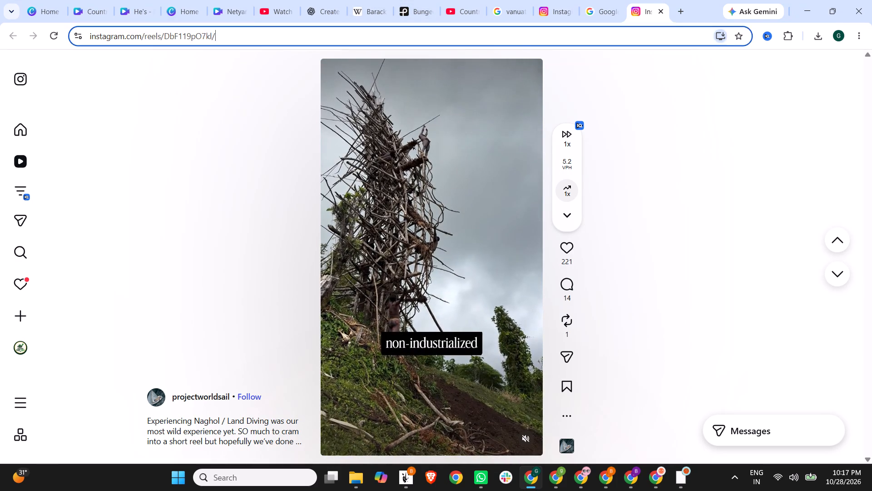
{"action": "key", "text": "ctrl+c"}
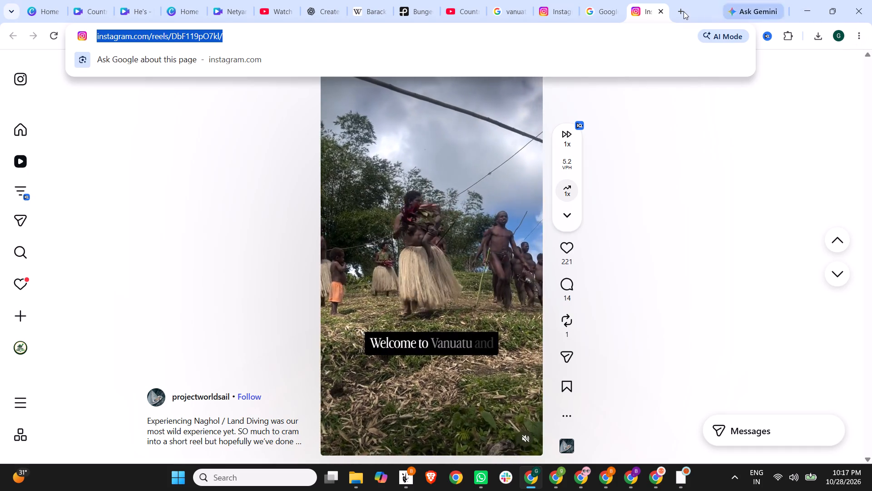
Search the web for "download instagram reel" in a new tab and open the IGExport Reels downloader.
{"action": "left_click", "coordinate": [682, 11]}
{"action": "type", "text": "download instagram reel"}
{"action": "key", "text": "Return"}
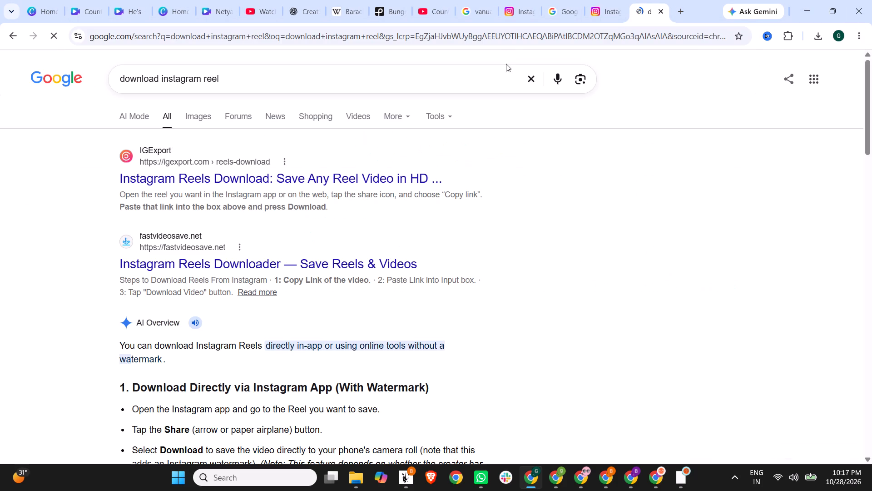
{"action": "left_click", "coordinate": [238, 189]}
{"action": "left_click", "coordinate": [237, 180]}
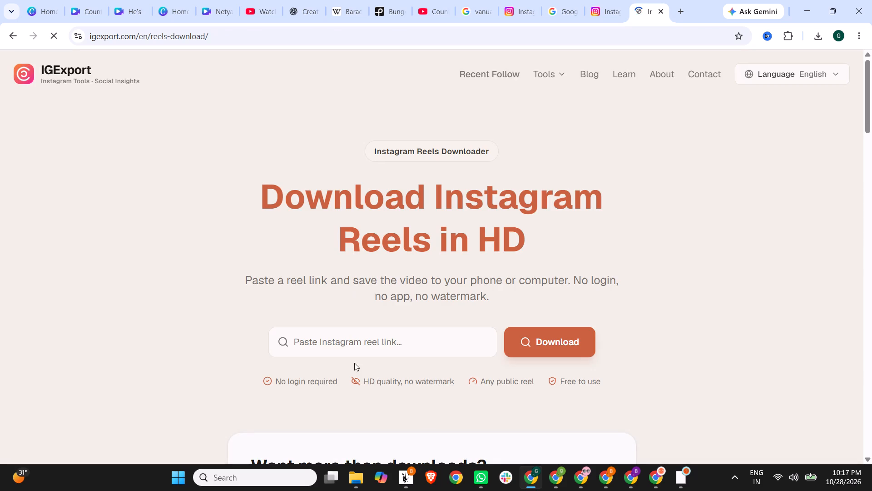
Fetch the "Experiencing Naghol / Land Diving" reel in IGExport from its copied link and save the video.
{"action": "left_click", "coordinate": [375, 347]}
{"action": "key", "text": "ctrl+v"}
{"action": "left_click", "coordinate": [562, 338]}
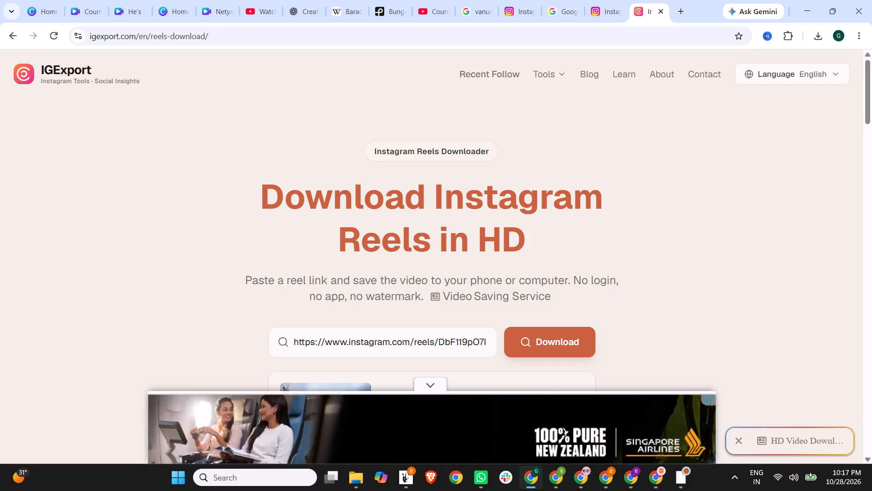
{"action": "scroll", "coordinate": [646, 262], "scroll_direction": "down", "scroll_amount": 3}
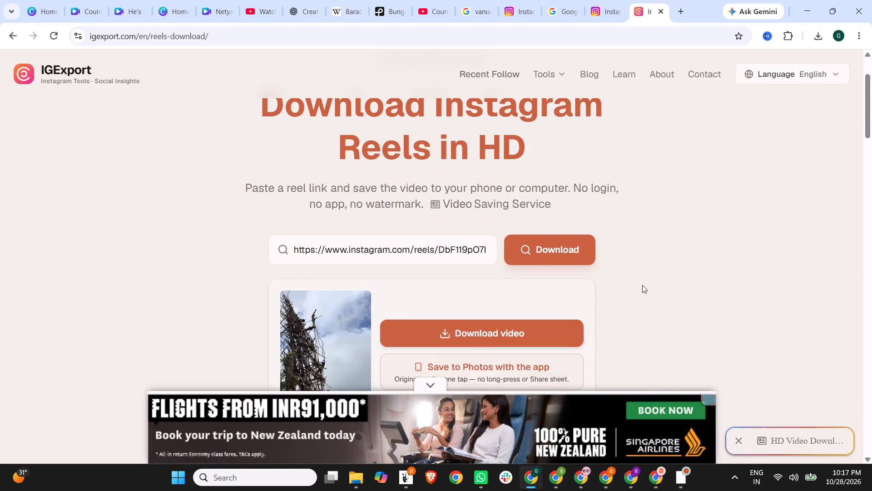
{"action": "left_click", "coordinate": [478, 251]}
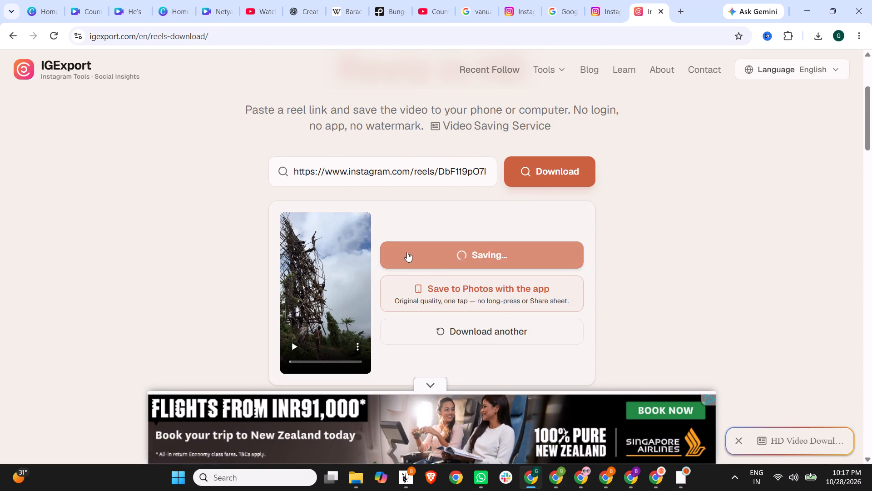
Copy the link of the "Every Saturday from April to June" Nagol Land Diving reel and download its video through IGExport.
{"action": "left_click", "coordinate": [522, 0]}
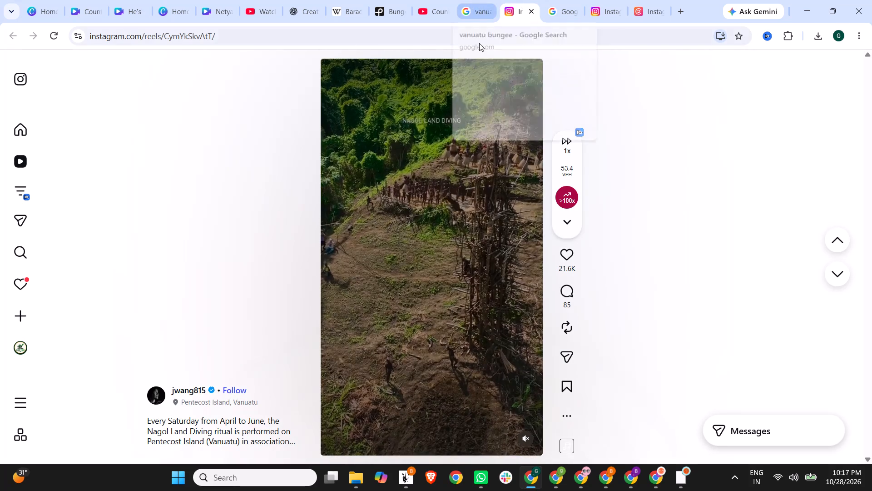
{"action": "left_click", "coordinate": [432, 37]}
{"action": "key", "text": "ctrl+c"}
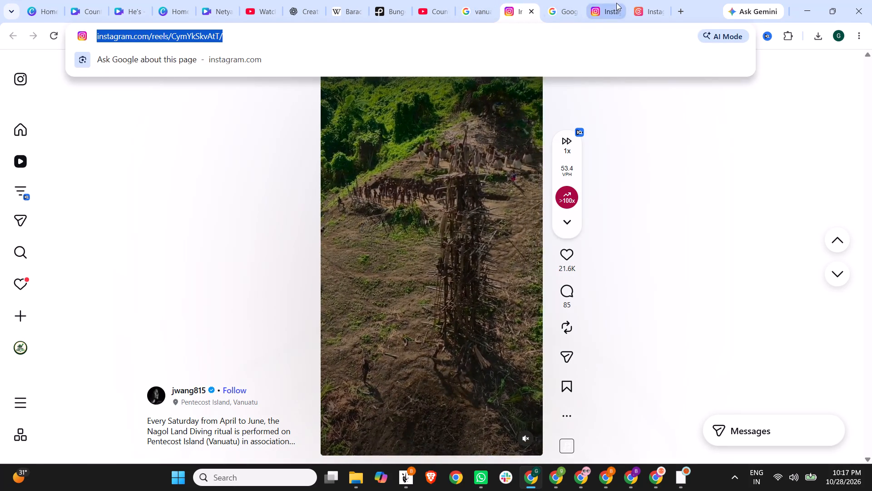
{"action": "left_click", "coordinate": [614, 1]}
{"action": "left_click", "coordinate": [642, 1]}
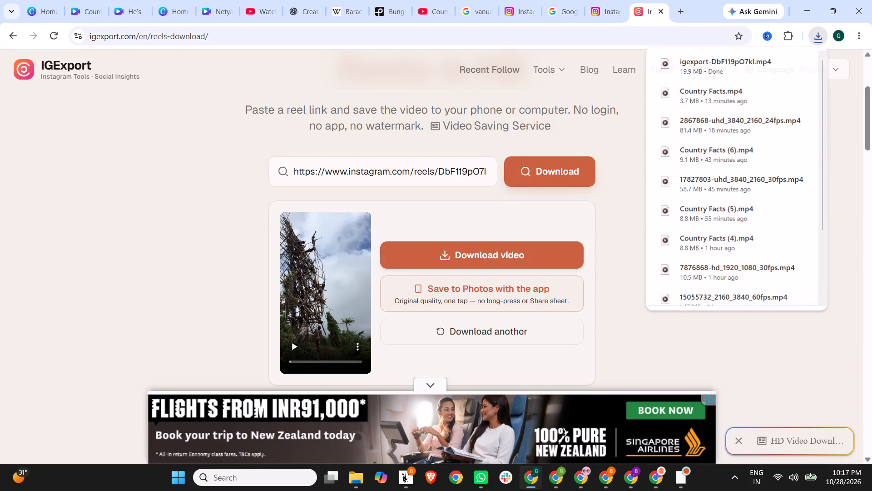
{"action": "left_click", "coordinate": [350, 169]}
{"action": "key", "text": "ctrl+a"}
{"action": "key", "text": "ctrl+v"}
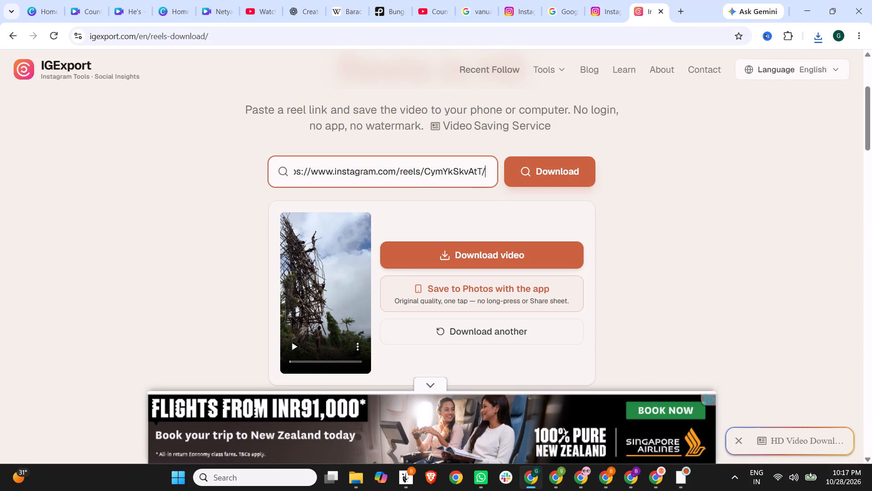
{"action": "left_click", "coordinate": [542, 174]}
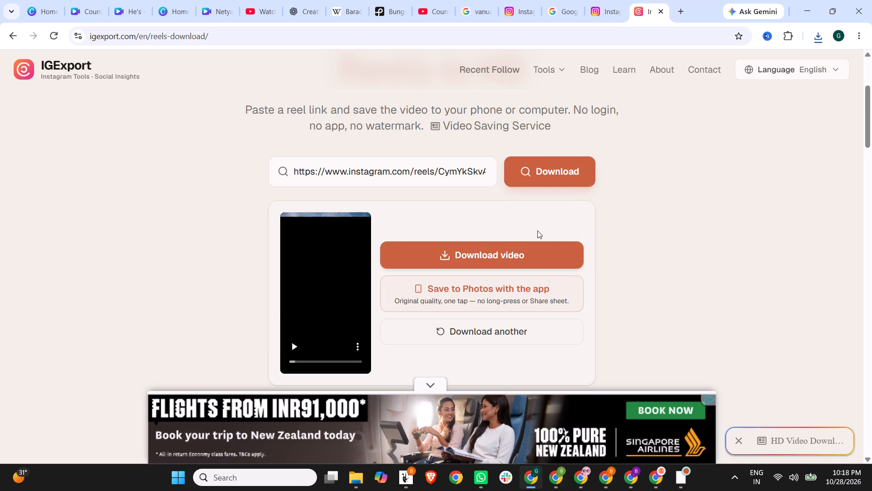
{"action": "left_click", "coordinate": [497, 258]}
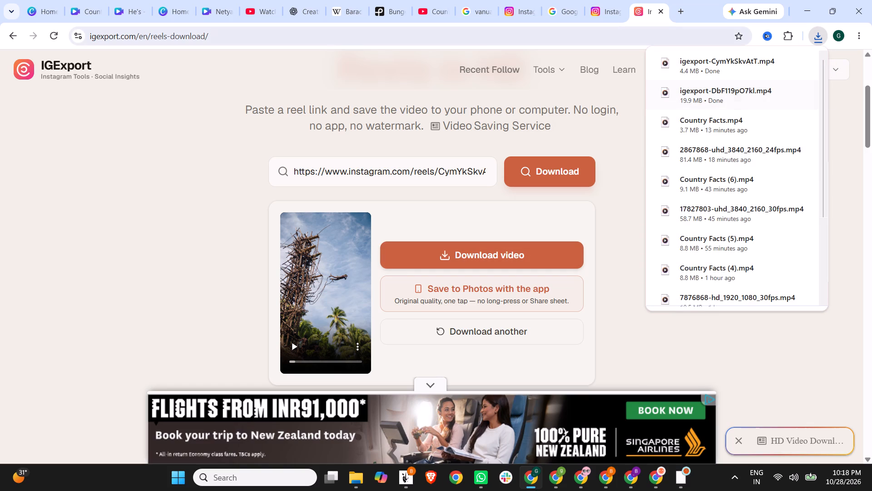
Return to the Country Facts design in Canva and upload the two downloaded videos, igexport-CymYkSkvAtT and igexport-DbF119pO7kl.
{"action": "left_click", "coordinate": [54, 0]}
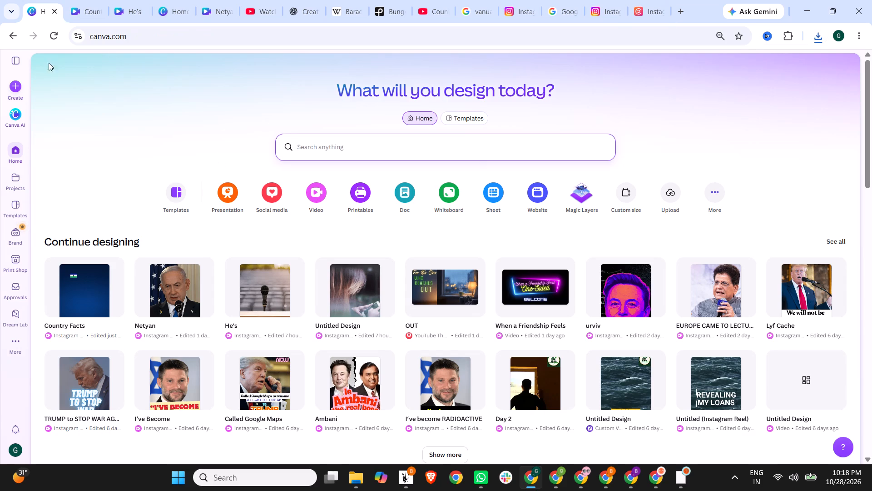
{"action": "left_click", "coordinate": [72, 0]}
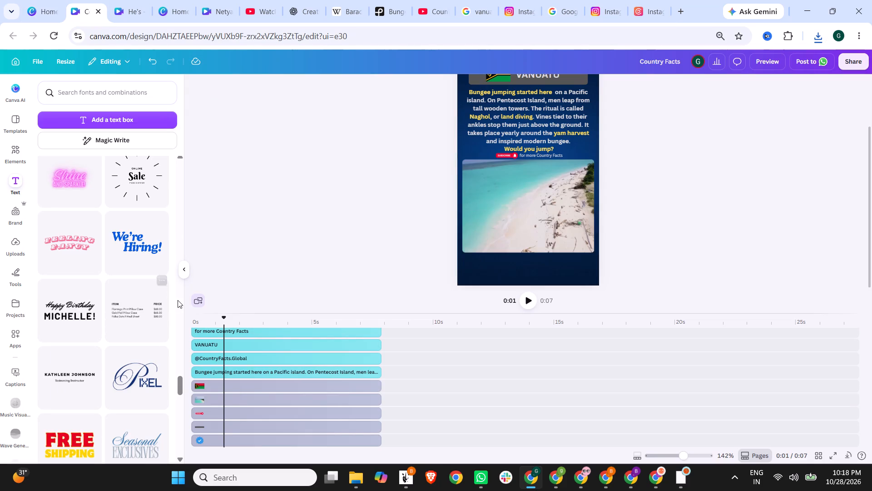
{"action": "scroll", "coordinate": [108, 214], "scroll_direction": "up", "scroll_amount": 13}
{"action": "scroll", "coordinate": [95, 173], "scroll_direction": "down", "scroll_amount": 1}
{"action": "scroll", "coordinate": [95, 173], "scroll_direction": "up", "scroll_amount": 3}
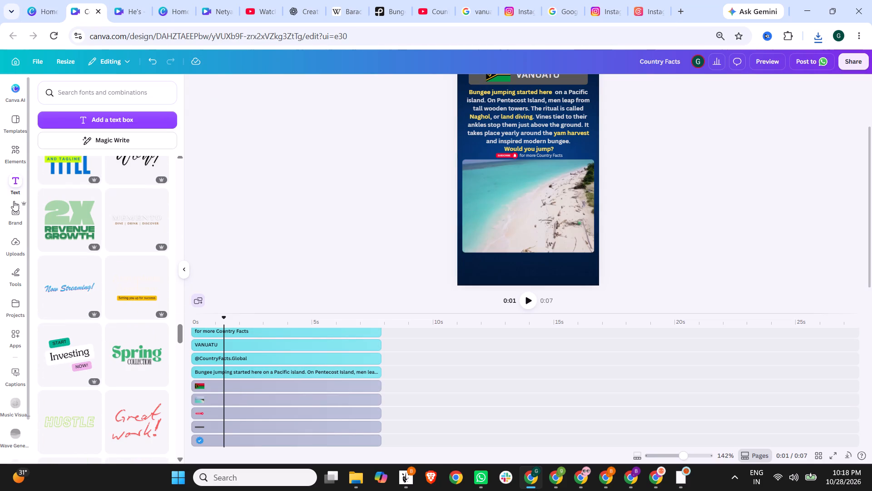
{"action": "left_click", "coordinate": [17, 248]}
{"action": "scroll", "coordinate": [88, 187], "scroll_direction": "up", "scroll_amount": 5}
{"action": "left_click", "coordinate": [85, 118]}
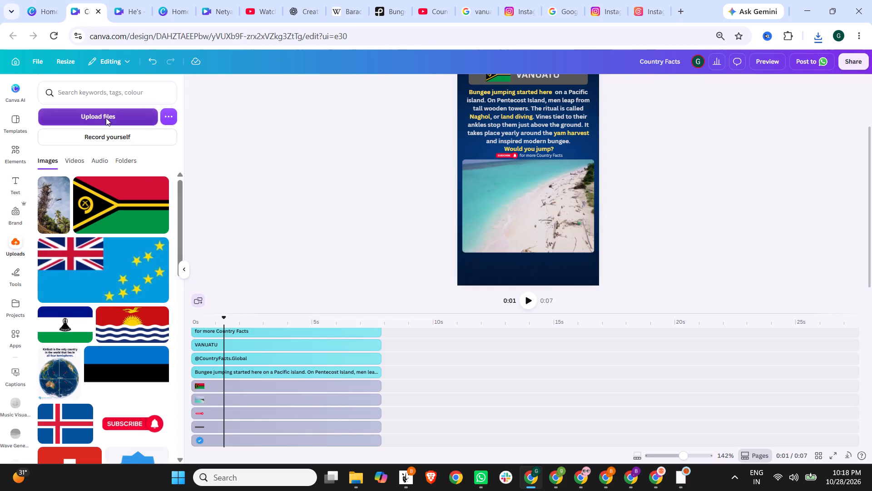
{"action": "left_click", "coordinate": [456, 264]}
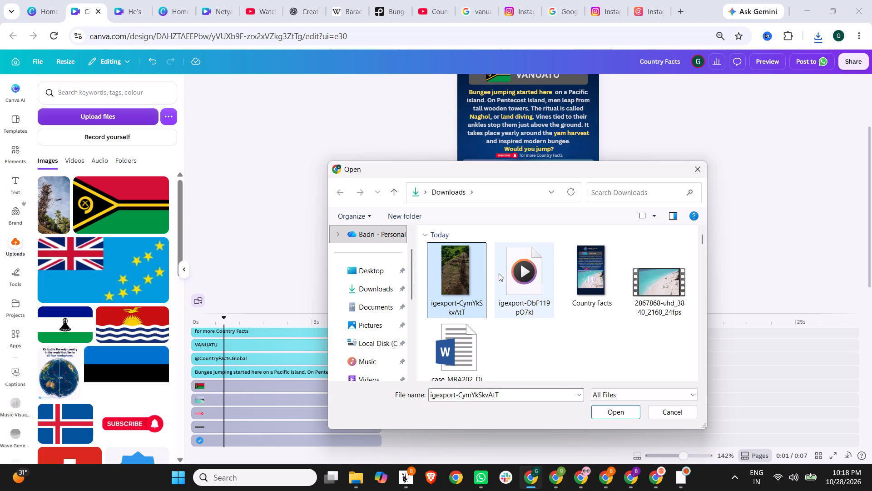
{"action": "left_click", "coordinate": [503, 274], "text": "ctrl"}
{"action": "left_click", "coordinate": [627, 407]}
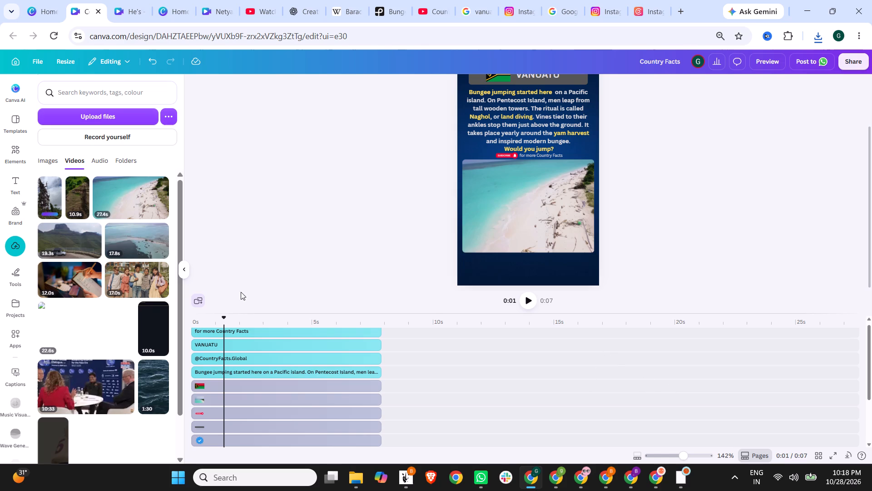
Add the uploaded 10.9 s Nagol land-diving video to the Country Facts design.
{"action": "scroll", "coordinate": [95, 219], "scroll_direction": "up", "scroll_amount": 1}
{"action": "left_click", "coordinate": [79, 199]}
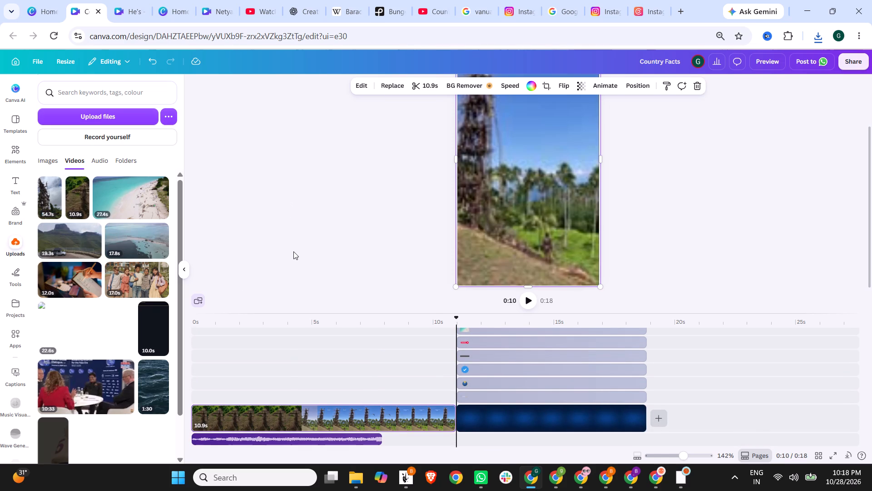
Undo adding the uploaded 10.9 s land-diving clip as a separate page ahead of the Vanuatu page.
{"action": "key", "text": "ctrl+z"}
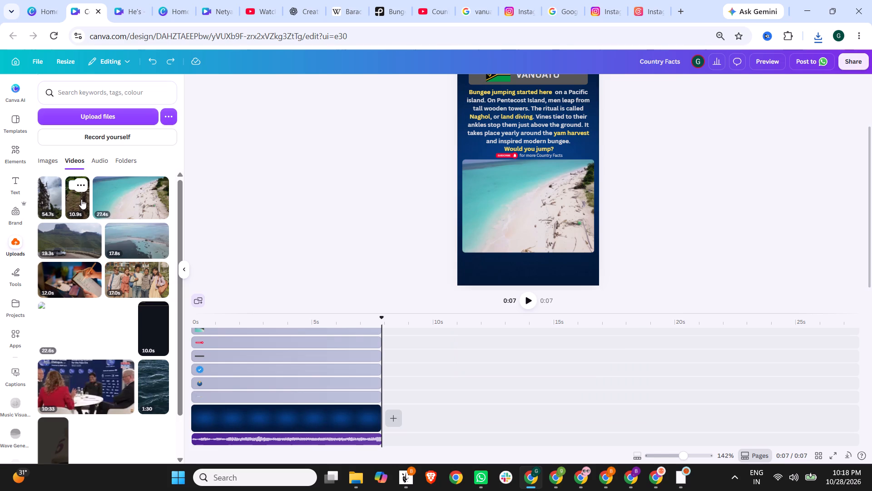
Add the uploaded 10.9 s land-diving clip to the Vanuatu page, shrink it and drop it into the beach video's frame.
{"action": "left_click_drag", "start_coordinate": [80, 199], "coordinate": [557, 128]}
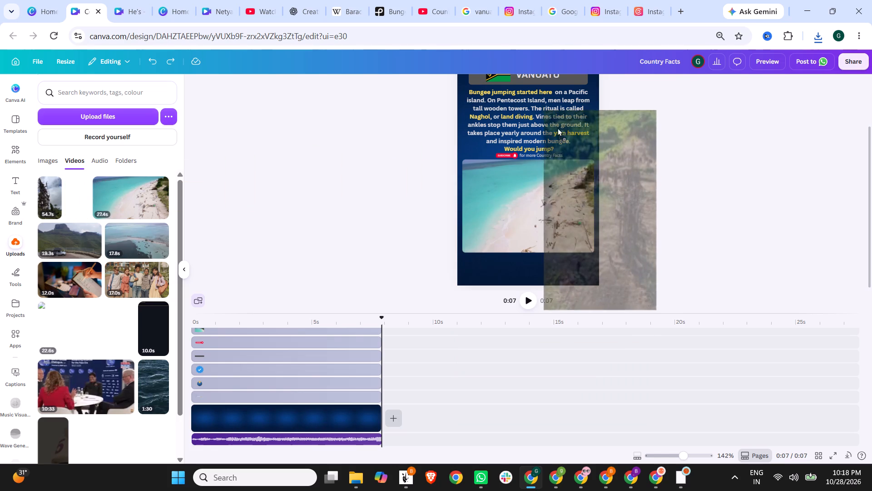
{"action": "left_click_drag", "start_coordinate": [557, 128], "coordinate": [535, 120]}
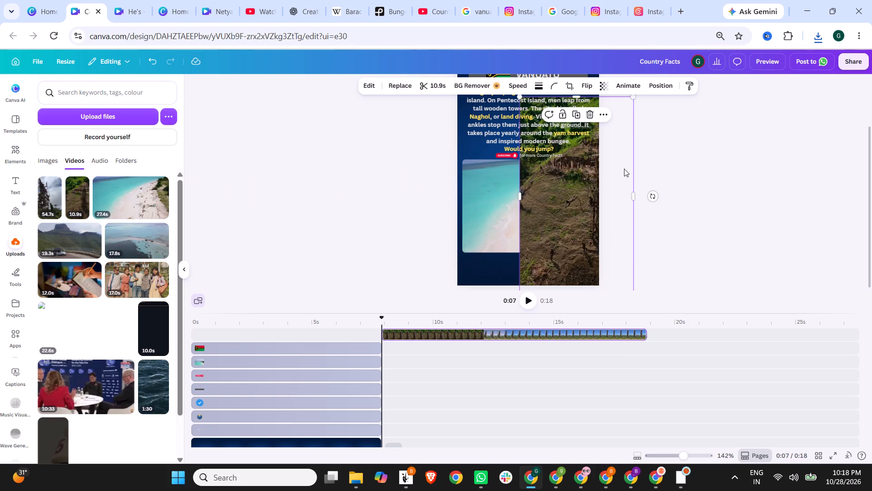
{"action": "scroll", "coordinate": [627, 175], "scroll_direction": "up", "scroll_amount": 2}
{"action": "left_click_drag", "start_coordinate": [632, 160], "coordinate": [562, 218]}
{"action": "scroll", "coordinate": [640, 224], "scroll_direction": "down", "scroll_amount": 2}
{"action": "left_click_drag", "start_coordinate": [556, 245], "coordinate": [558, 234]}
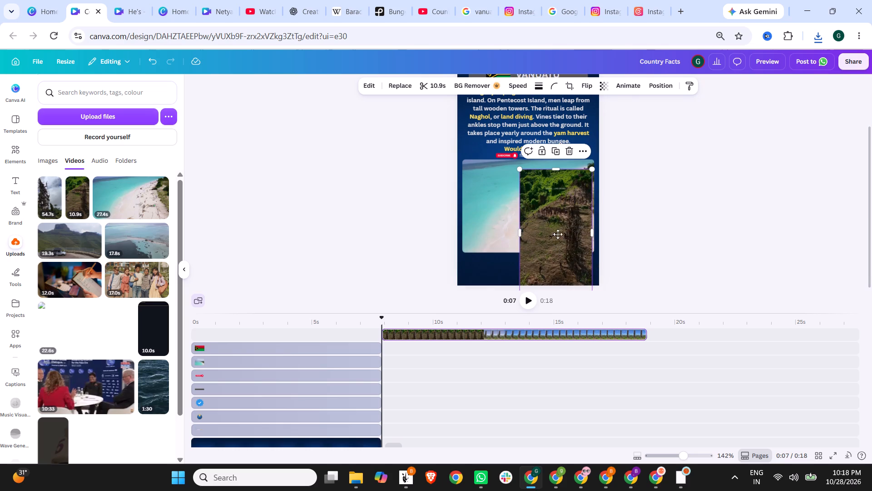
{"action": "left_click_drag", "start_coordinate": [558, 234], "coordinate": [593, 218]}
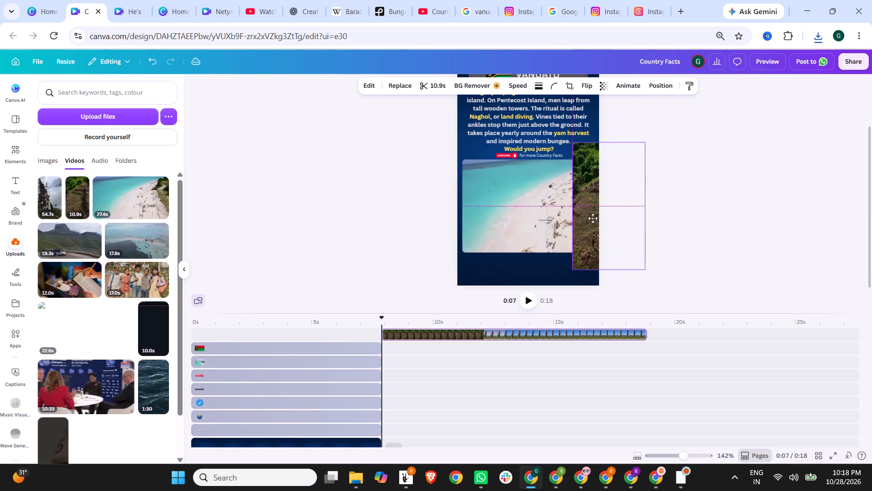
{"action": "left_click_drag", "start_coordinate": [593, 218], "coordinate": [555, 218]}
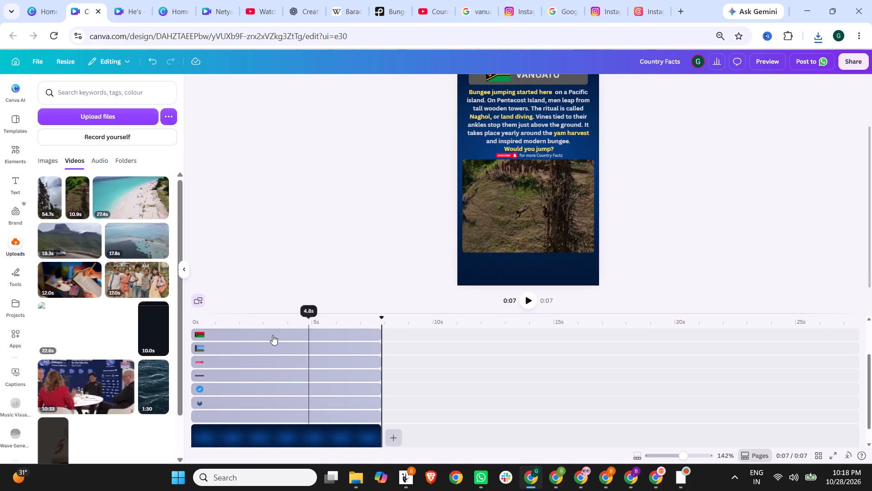
Preview the Vanuatu Short to check how the land-diving clip plays inside the frame, then close the preview.
{"action": "scroll", "coordinate": [294, 331], "scroll_direction": "down", "scroll_amount": 5}
{"action": "scroll", "coordinate": [308, 375], "scroll_direction": "up", "scroll_amount": 6}
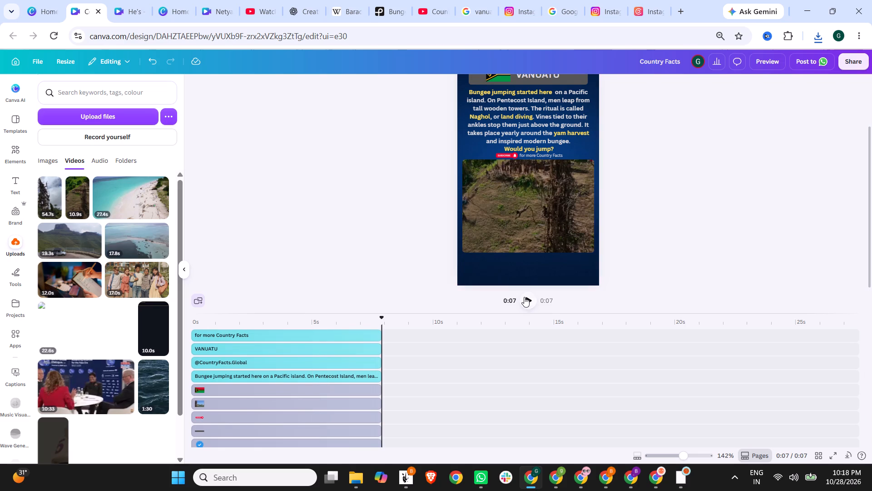
{"action": "left_click", "coordinate": [775, 60]}
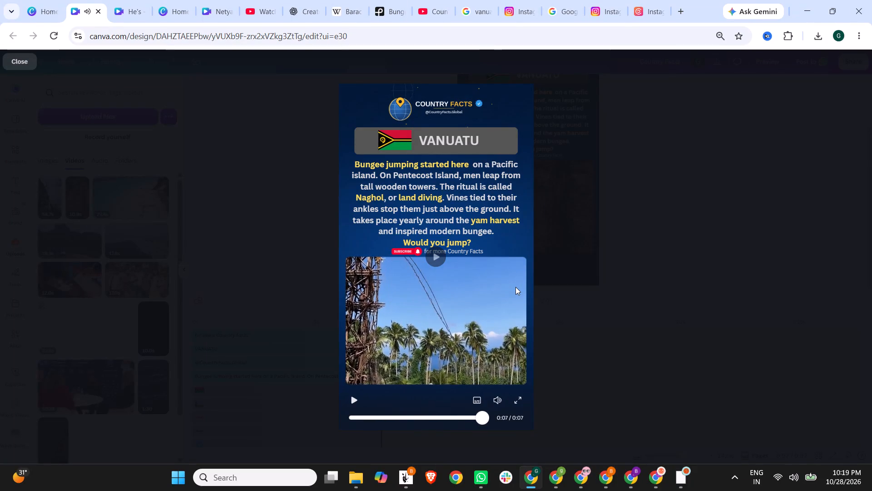
{"action": "left_click", "coordinate": [665, 253]}
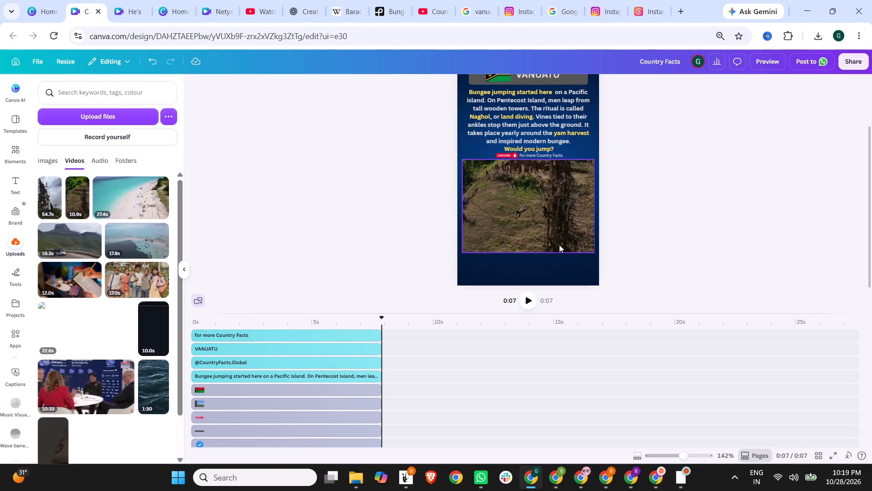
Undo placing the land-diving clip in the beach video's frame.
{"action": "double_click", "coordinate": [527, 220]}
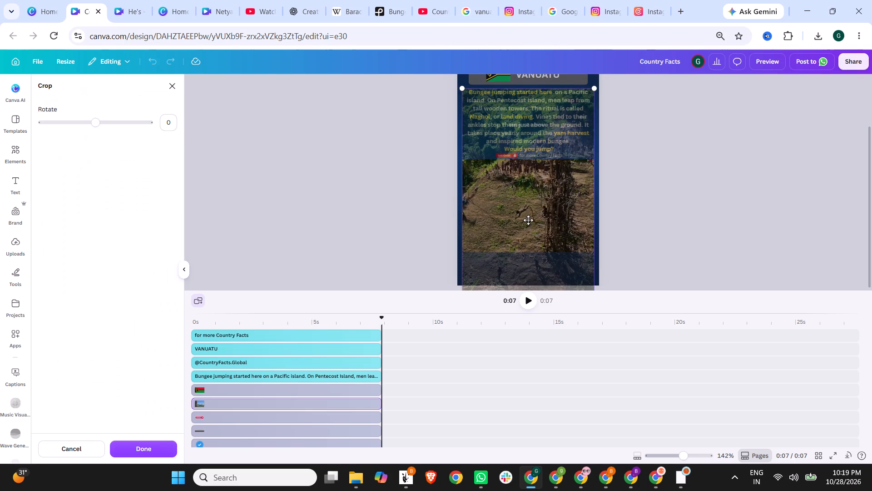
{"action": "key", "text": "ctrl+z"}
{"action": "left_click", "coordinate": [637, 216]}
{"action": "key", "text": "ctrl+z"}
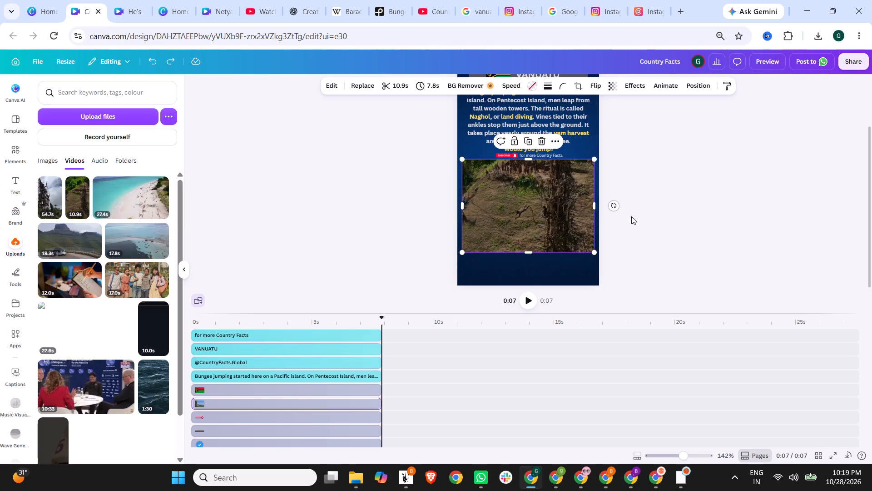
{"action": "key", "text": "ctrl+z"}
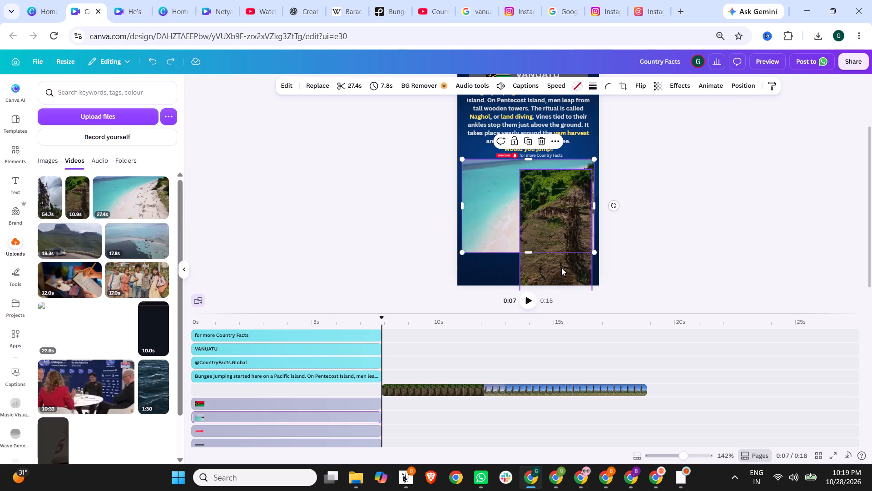
Delete the beach video and its frame from the Vanuatu page and move the land-diving clip near the page's centre below the text.
{"action": "left_click_drag", "start_coordinate": [561, 268], "coordinate": [582, 241]}
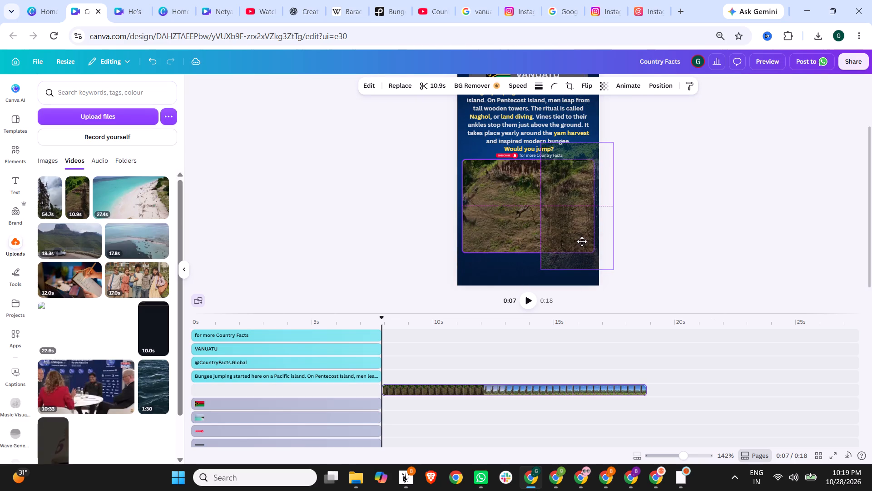
{"action": "left_click_drag", "start_coordinate": [582, 241], "coordinate": [600, 245]}
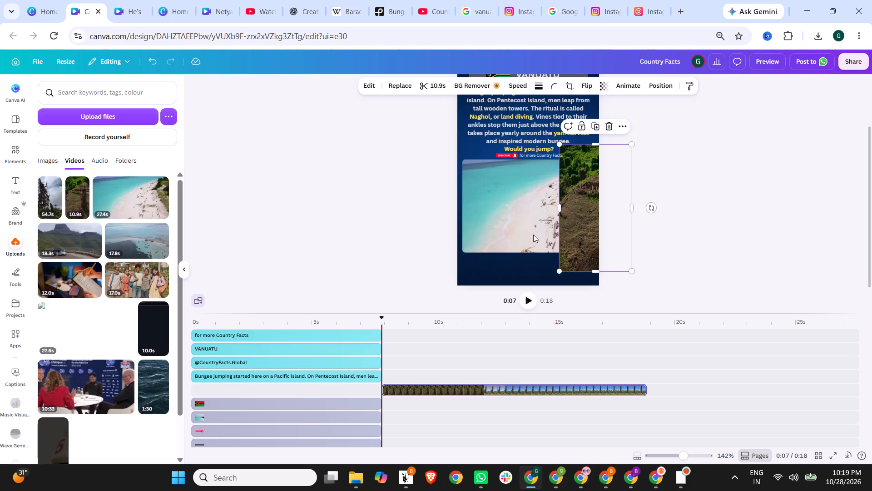
{"action": "left_click", "coordinate": [495, 220]}
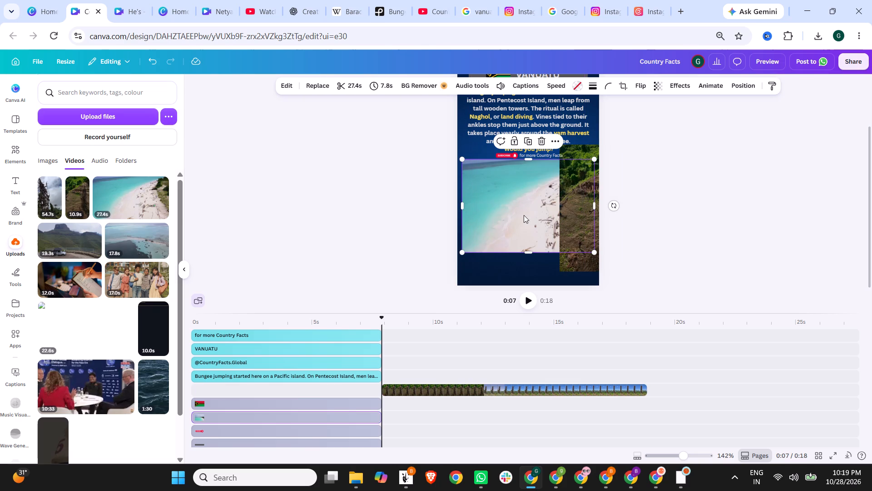
{"action": "key", "text": "Delete"}
{"action": "key", "text": "Delete"}
{"action": "left_click_drag", "start_coordinate": [588, 192], "coordinate": [533, 193]}
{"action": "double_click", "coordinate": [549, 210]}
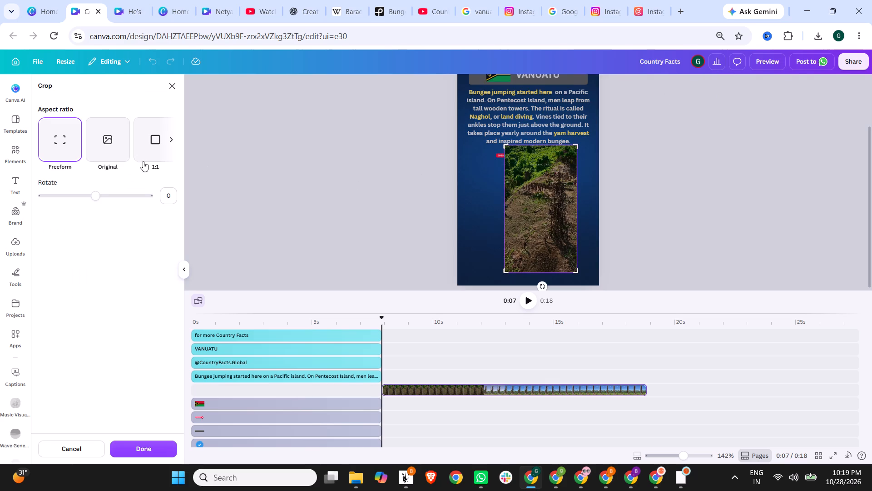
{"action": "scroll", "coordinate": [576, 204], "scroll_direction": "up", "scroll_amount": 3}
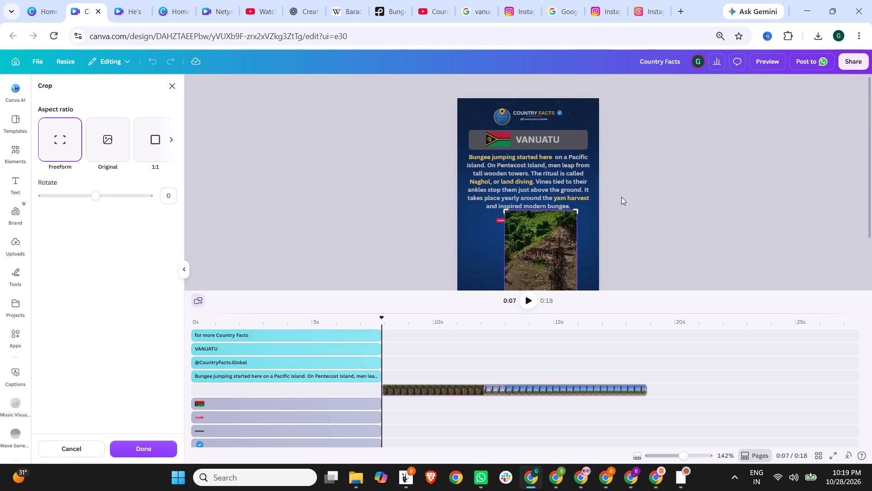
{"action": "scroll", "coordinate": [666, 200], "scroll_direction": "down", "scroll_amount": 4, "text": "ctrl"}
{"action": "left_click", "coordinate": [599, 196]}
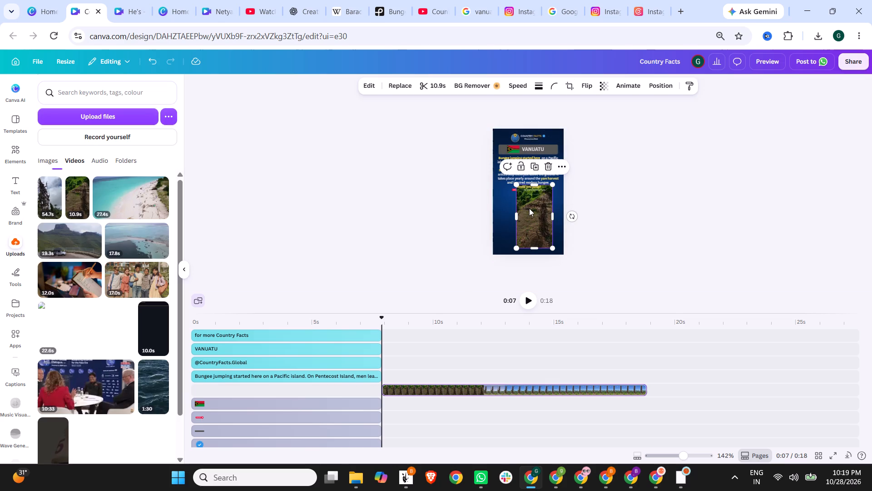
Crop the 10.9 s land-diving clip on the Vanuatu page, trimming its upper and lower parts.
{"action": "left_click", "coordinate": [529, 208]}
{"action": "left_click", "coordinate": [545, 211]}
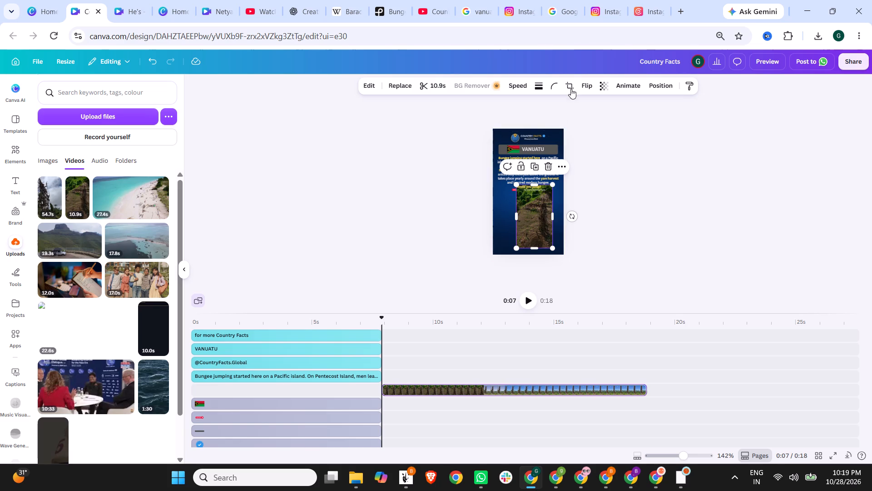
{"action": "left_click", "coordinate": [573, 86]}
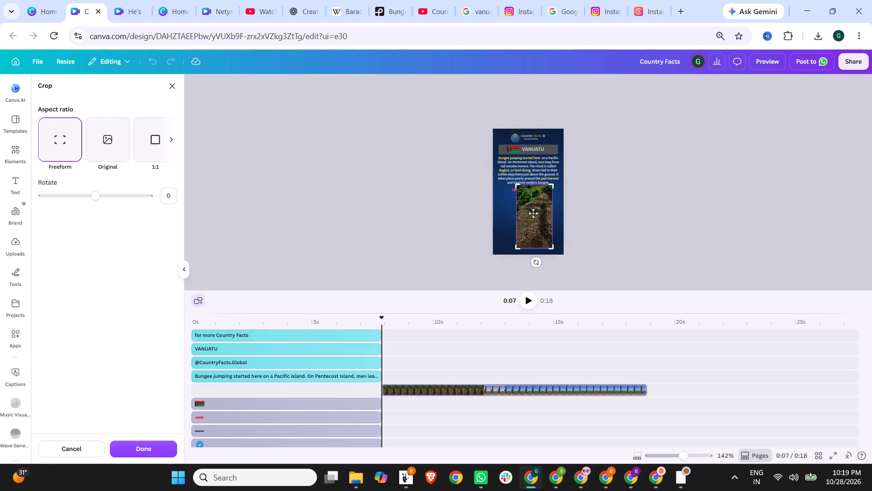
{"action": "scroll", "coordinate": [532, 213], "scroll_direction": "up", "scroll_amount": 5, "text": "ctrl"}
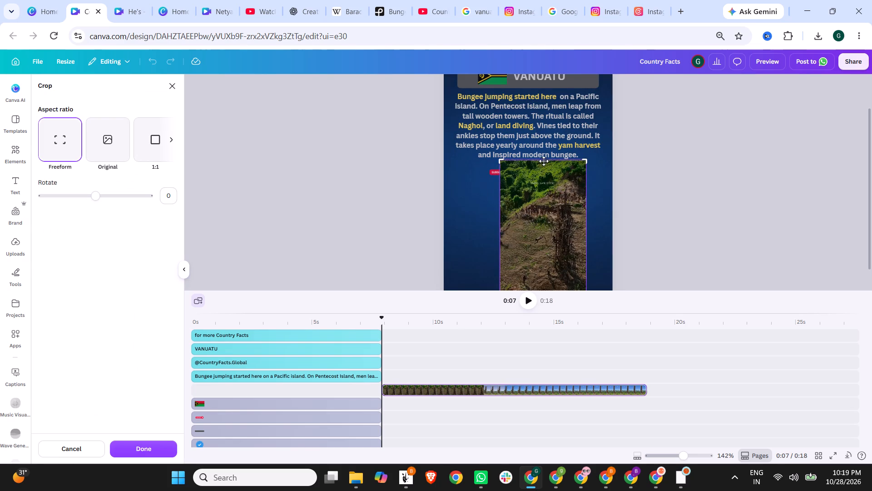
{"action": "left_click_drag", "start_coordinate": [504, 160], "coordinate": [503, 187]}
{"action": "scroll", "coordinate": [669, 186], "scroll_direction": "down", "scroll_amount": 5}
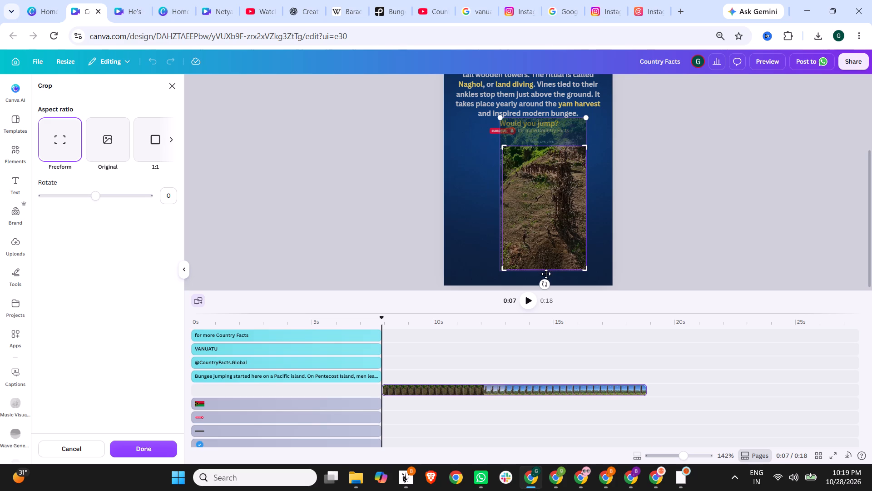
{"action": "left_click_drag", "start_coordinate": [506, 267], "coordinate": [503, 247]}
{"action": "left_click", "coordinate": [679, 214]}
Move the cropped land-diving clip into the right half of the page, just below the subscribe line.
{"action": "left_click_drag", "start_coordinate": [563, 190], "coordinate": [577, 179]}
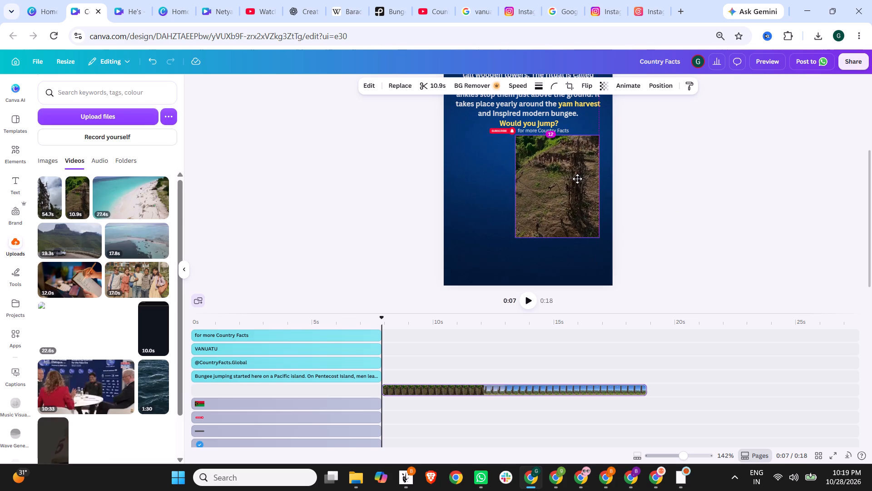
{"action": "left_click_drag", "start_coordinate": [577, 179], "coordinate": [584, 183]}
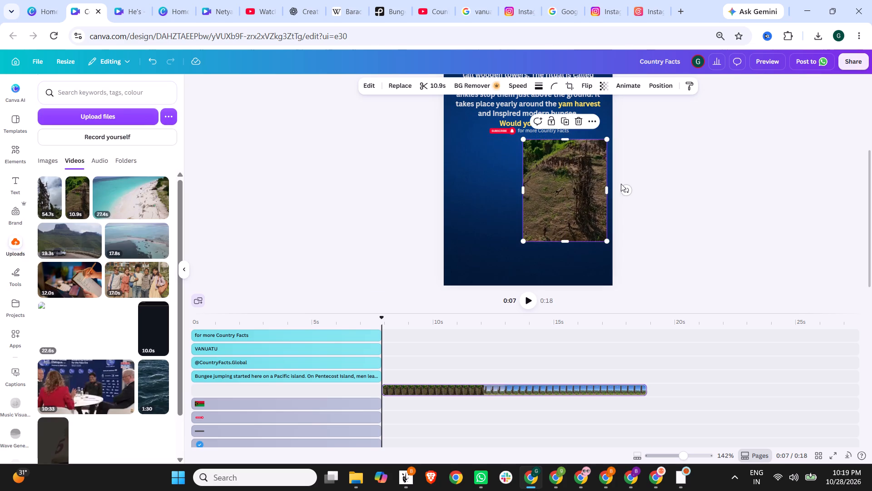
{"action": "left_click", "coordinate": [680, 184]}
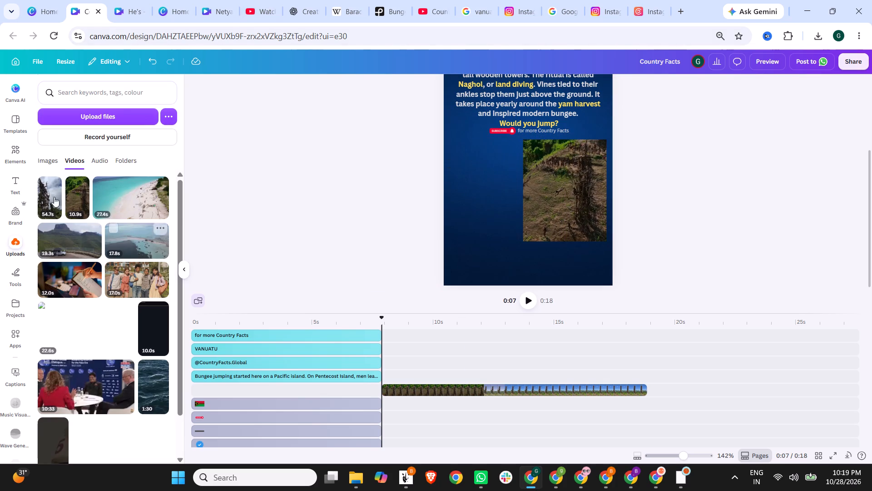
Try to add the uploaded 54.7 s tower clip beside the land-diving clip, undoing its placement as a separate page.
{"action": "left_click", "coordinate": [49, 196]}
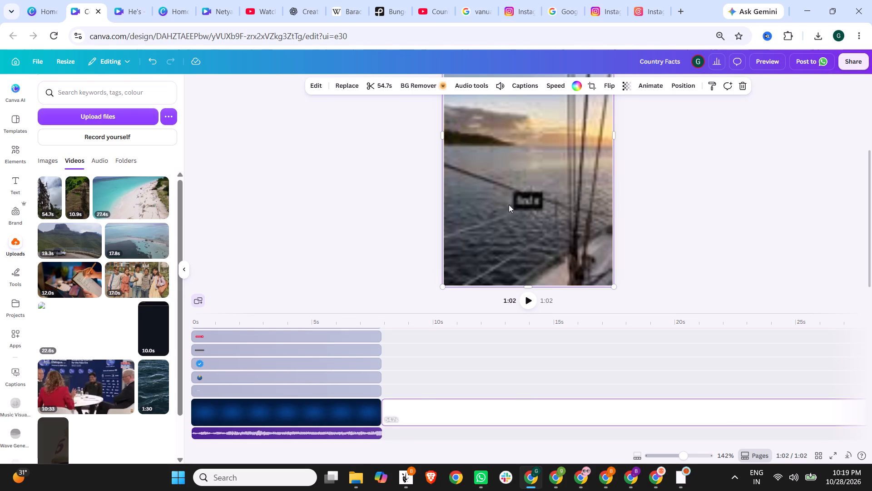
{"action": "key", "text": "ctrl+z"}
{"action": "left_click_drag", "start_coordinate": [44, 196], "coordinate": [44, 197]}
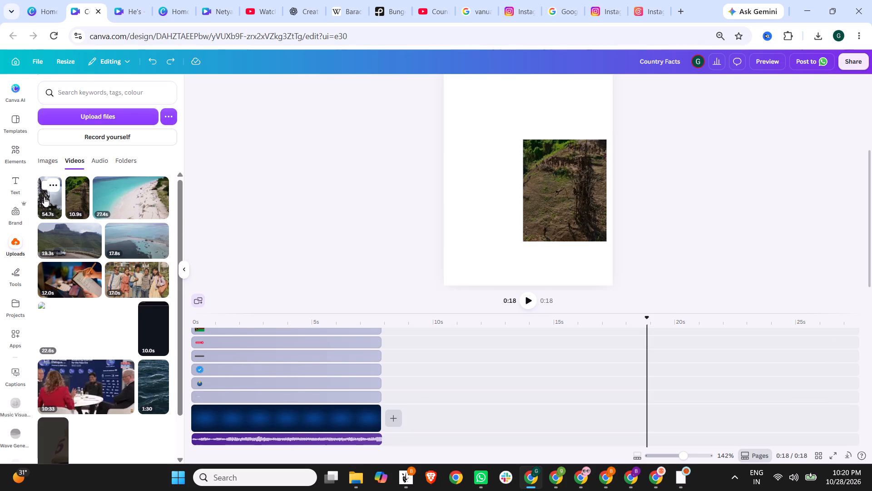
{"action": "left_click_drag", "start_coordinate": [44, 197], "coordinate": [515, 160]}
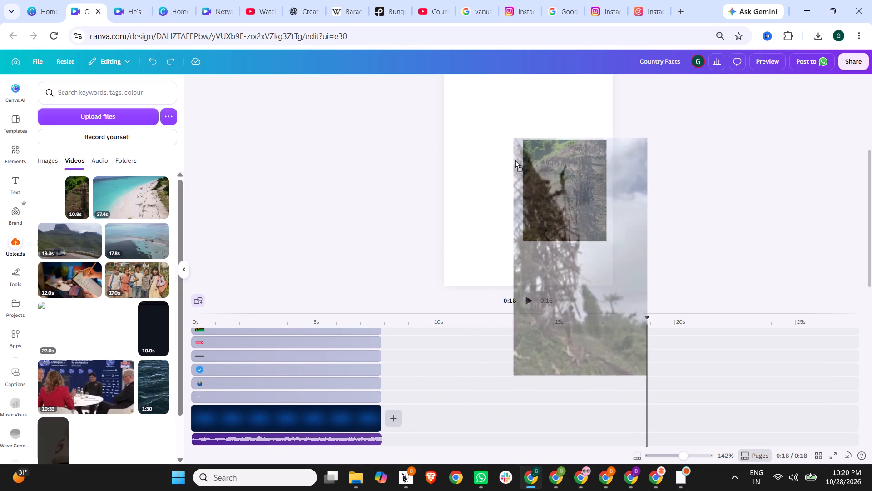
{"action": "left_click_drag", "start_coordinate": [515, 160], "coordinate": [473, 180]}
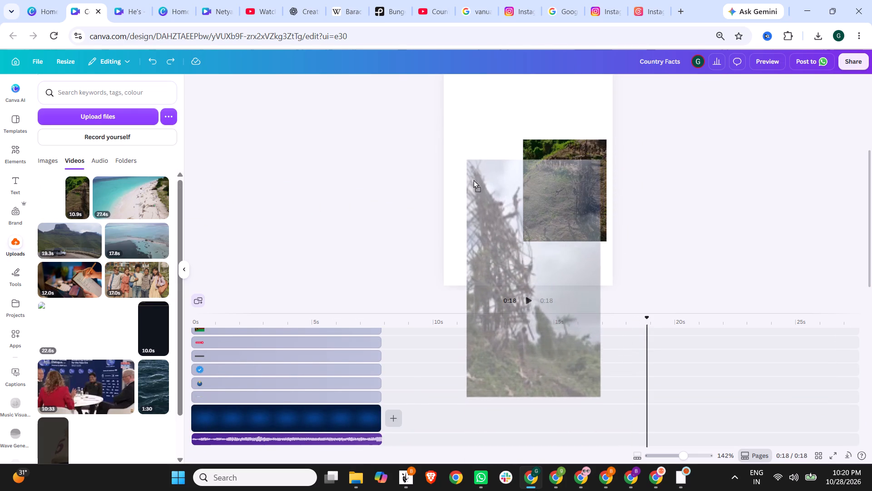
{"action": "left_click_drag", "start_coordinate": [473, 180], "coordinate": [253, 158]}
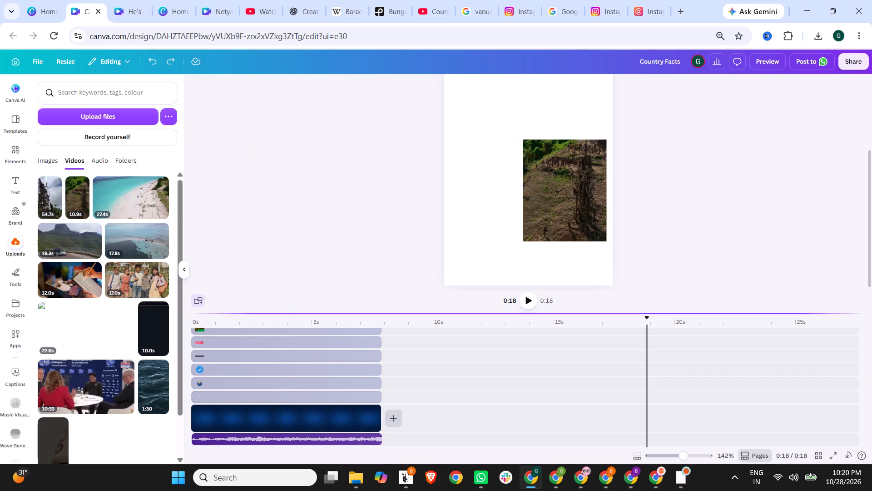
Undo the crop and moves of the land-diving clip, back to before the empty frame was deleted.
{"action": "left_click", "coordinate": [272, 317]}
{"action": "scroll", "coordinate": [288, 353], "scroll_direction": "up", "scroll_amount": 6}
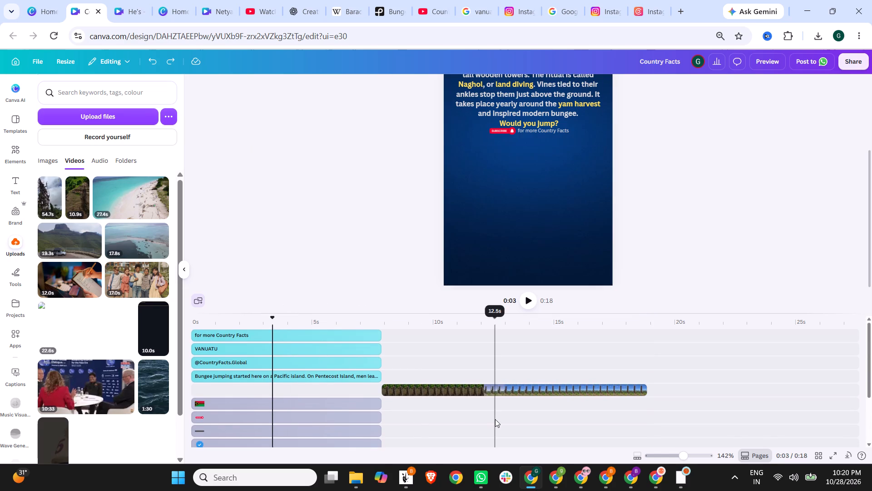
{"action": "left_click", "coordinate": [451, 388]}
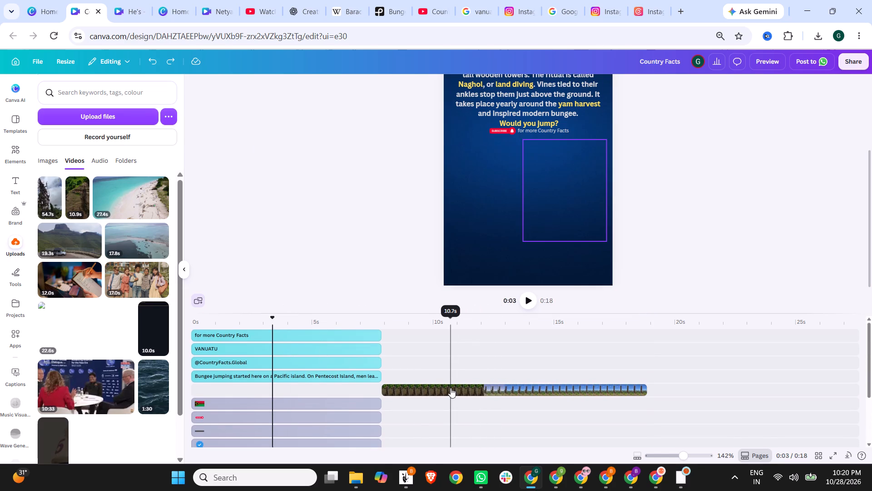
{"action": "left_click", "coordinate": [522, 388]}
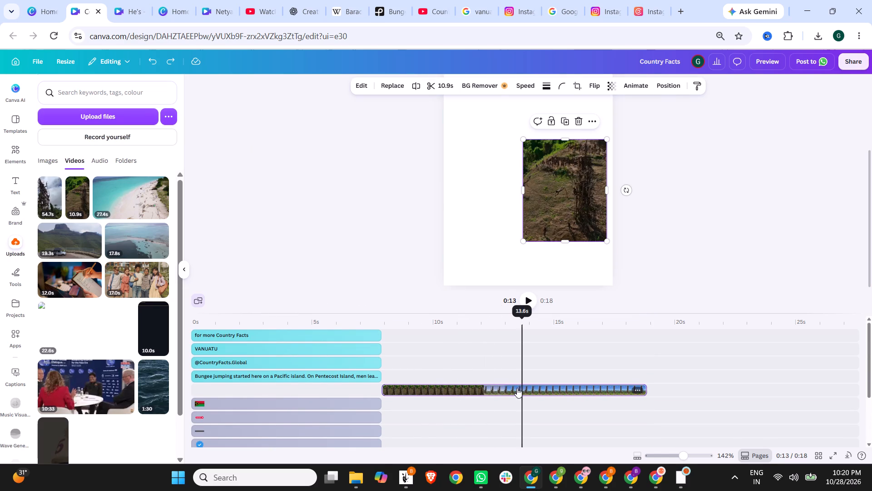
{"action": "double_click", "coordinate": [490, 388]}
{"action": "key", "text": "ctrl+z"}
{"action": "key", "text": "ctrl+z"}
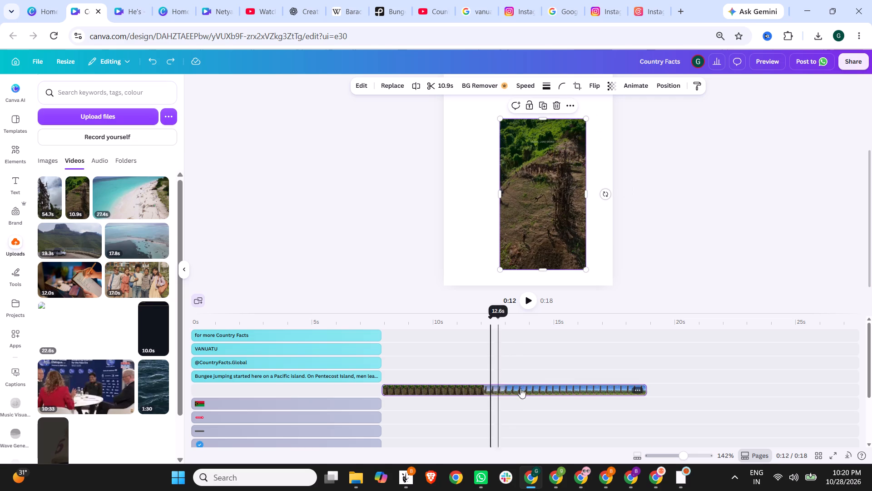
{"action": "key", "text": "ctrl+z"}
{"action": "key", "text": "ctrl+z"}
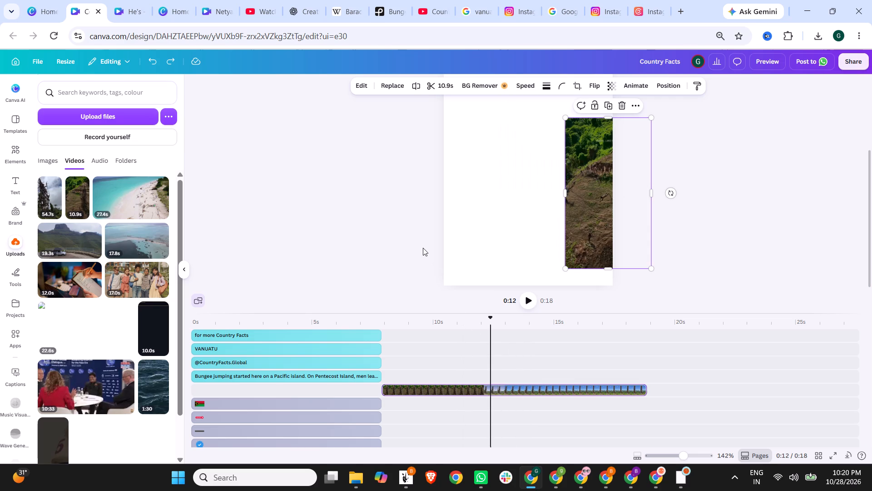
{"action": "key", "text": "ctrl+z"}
Delete the land-diving clip and the empty landscape frame from the Vanuatu page.
{"action": "left_click", "coordinate": [531, 391]}
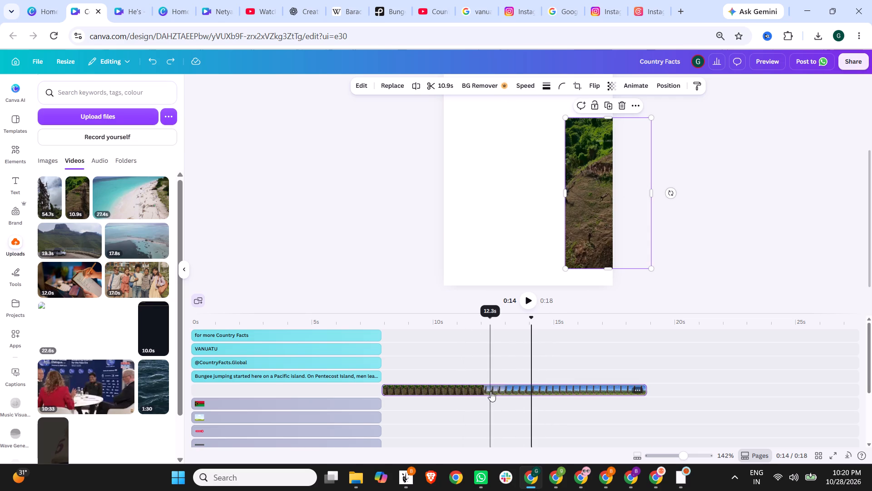
{"action": "key", "text": "Delete"}
{"action": "scroll", "coordinate": [426, 282], "scroll_direction": "up", "scroll_amount": 1}
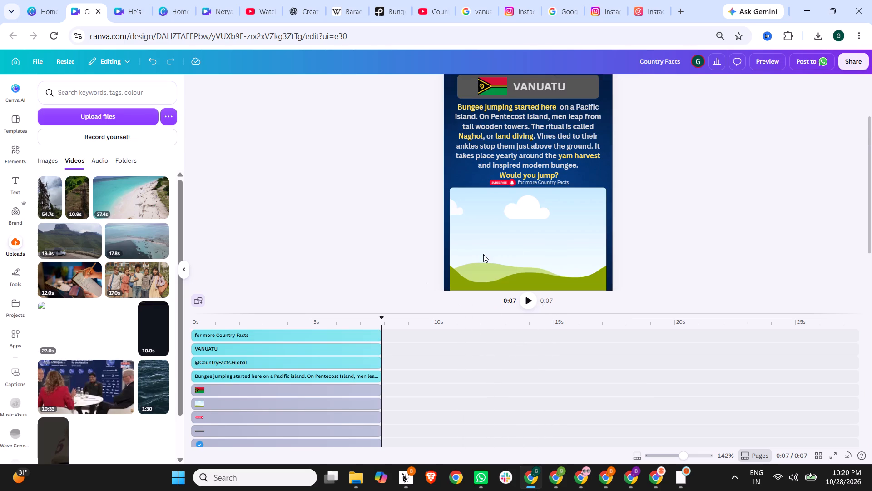
{"action": "left_click", "coordinate": [533, 225]}
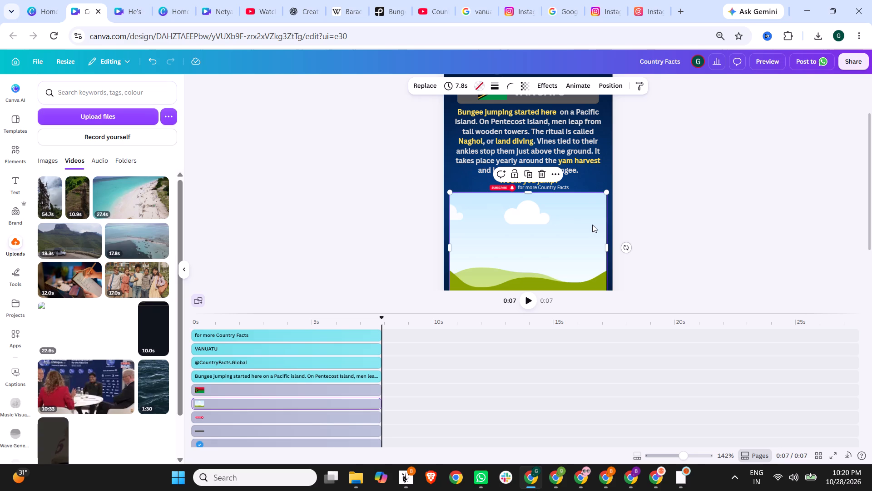
{"action": "key", "text": "Delete"}
Add the uploaded 10.9 s land-diving clip to the Vanuatu page at the end of the page's timing.
{"action": "left_click_drag", "start_coordinate": [80, 206], "coordinate": [515, 162]}
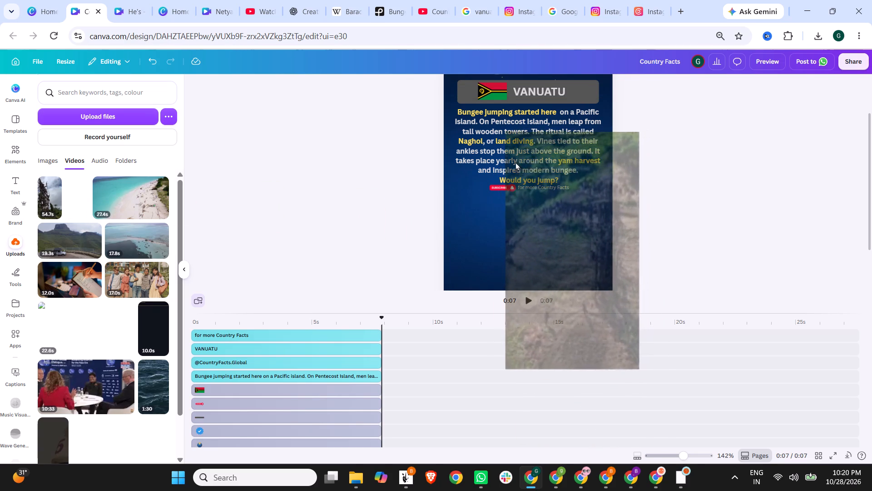
{"action": "left_click_drag", "start_coordinate": [515, 162], "coordinate": [491, 151]}
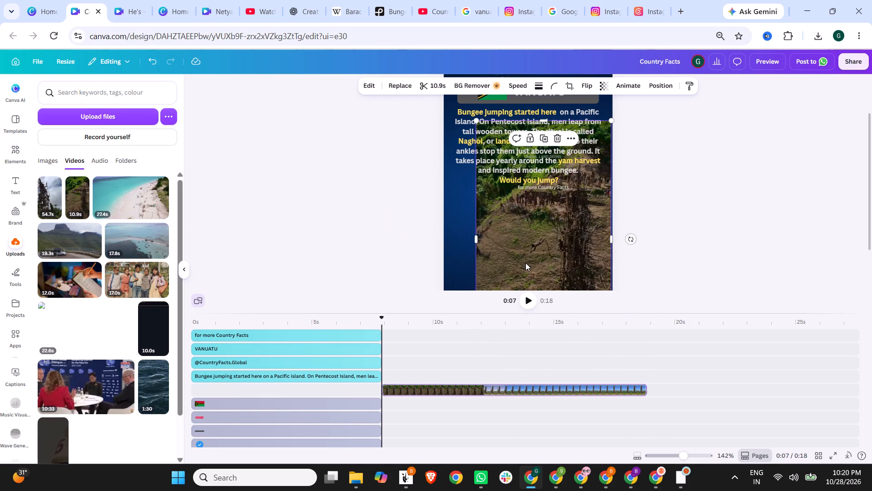
Crop the top and left edges of the 10.9 s land-diving clip with the freeform aspect ratio.
{"action": "double_click", "coordinate": [525, 236]}
{"action": "left_click_drag", "start_coordinate": [475, 120], "coordinate": [550, 200]}
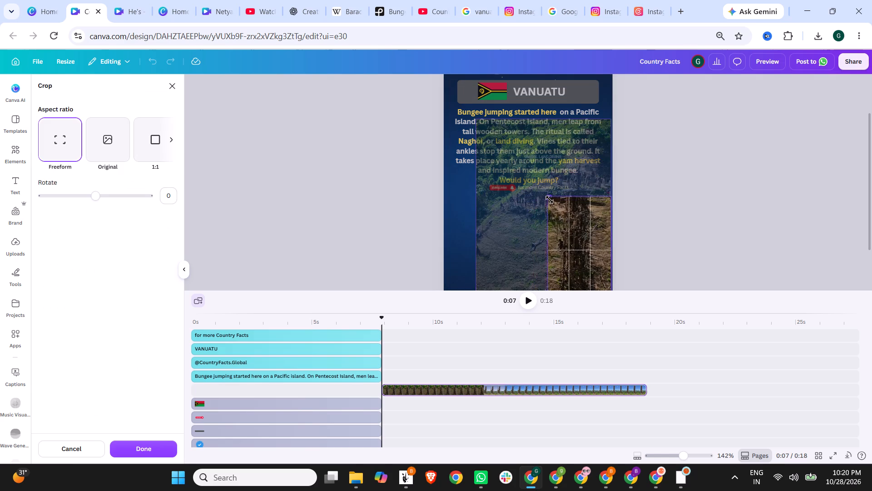
{"action": "left_click_drag", "start_coordinate": [550, 200], "coordinate": [491, 171]}
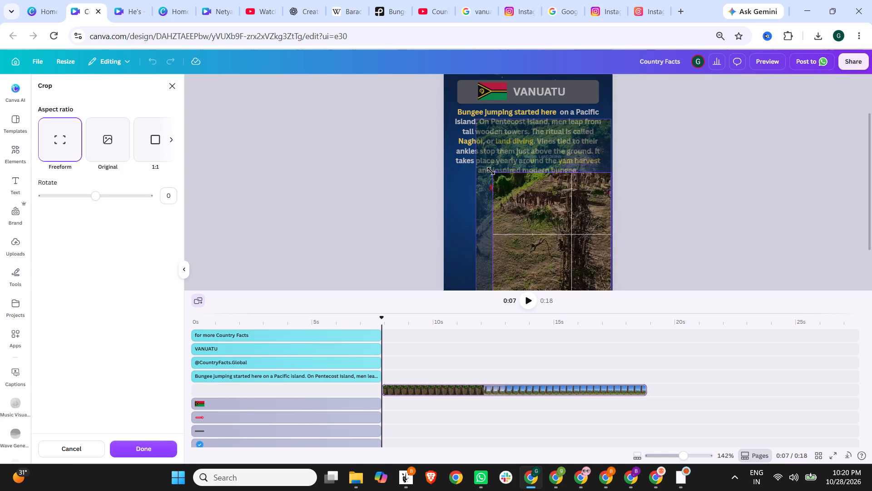
{"action": "left_click_drag", "start_coordinate": [491, 171], "coordinate": [490, 170]}
{"action": "scroll", "coordinate": [671, 182], "scroll_direction": "down", "scroll_amount": 5}
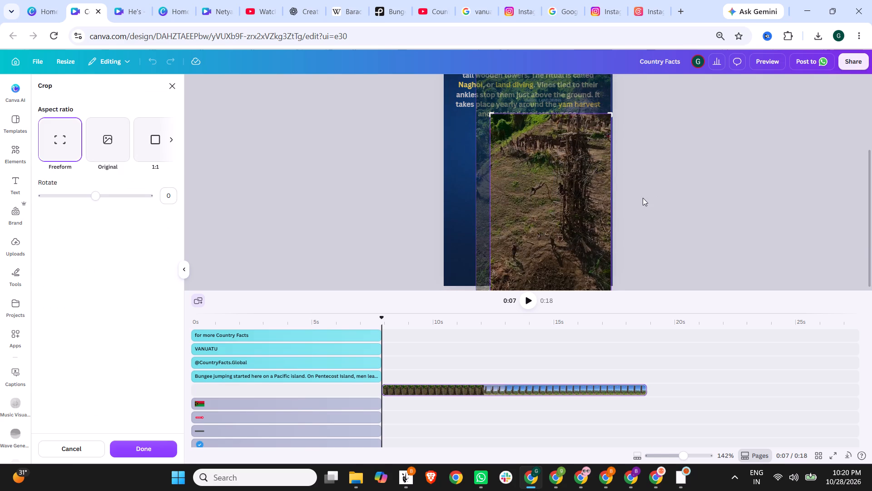
{"action": "left_click", "coordinate": [578, 210]}
{"action": "left_click", "coordinate": [671, 176]}
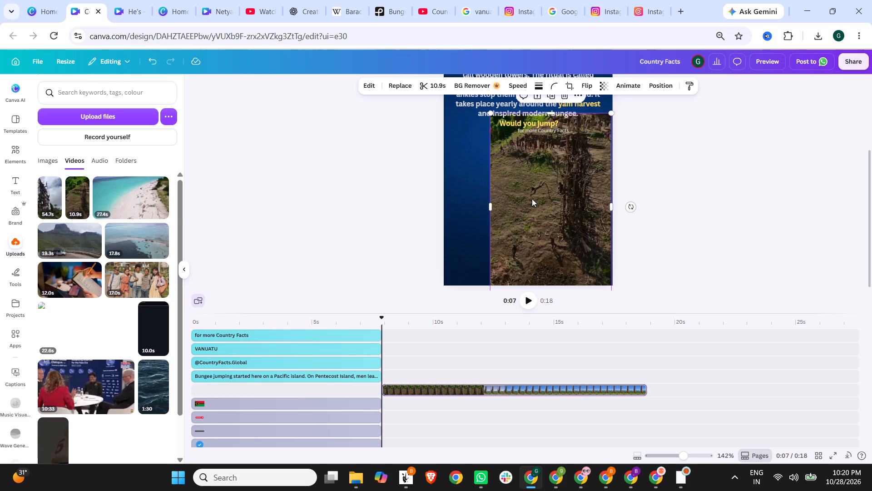
Shift the land-diving clip up and crop off its lower part, keeping the jumper and the tower in view.
{"action": "left_click_drag", "start_coordinate": [532, 199], "coordinate": [531, 165]}
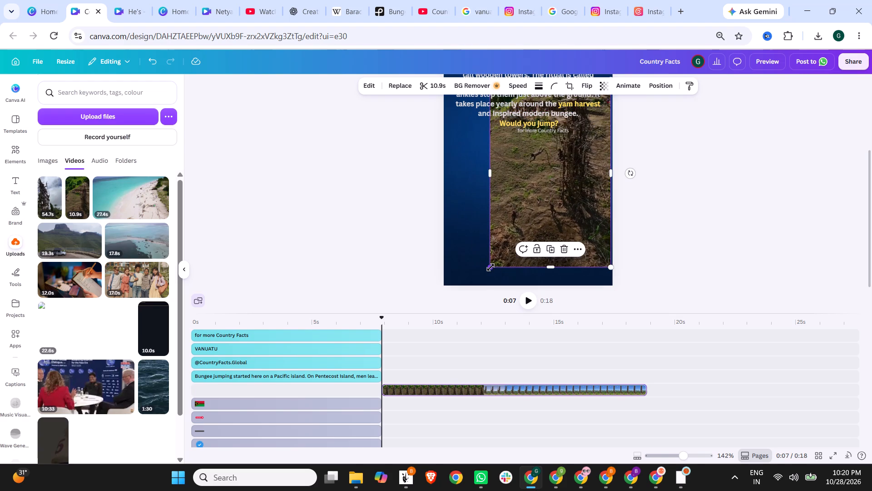
{"action": "left_click_drag", "start_coordinate": [490, 267], "coordinate": [491, 231]}
{"action": "key", "text": "ctrl+z"}
{"action": "left_click", "coordinate": [567, 85]}
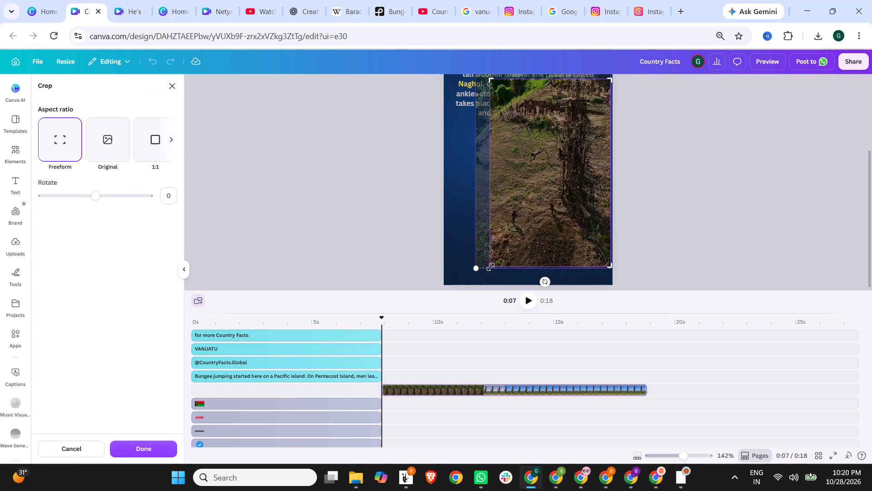
{"action": "left_click_drag", "start_coordinate": [491, 267], "coordinate": [493, 223]}
{"action": "left_click", "coordinate": [670, 210]}
Shrink the cropped land-diving clip to about 550 wide and place it in the page's right half below the subscribe line.
{"action": "left_click_drag", "start_coordinate": [574, 167], "coordinate": [576, 185]}
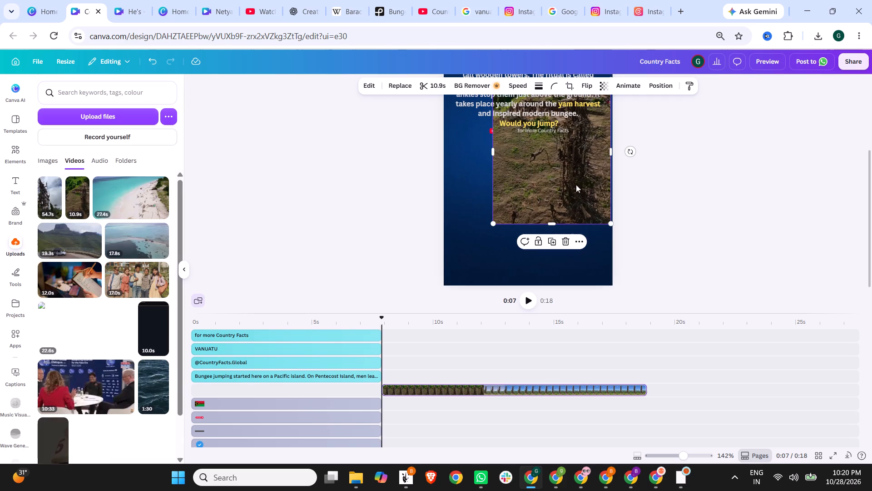
{"action": "left_click_drag", "start_coordinate": [576, 185], "coordinate": [575, 212]}
{"action": "left_click_drag", "start_coordinate": [495, 268], "coordinate": [523, 225]}
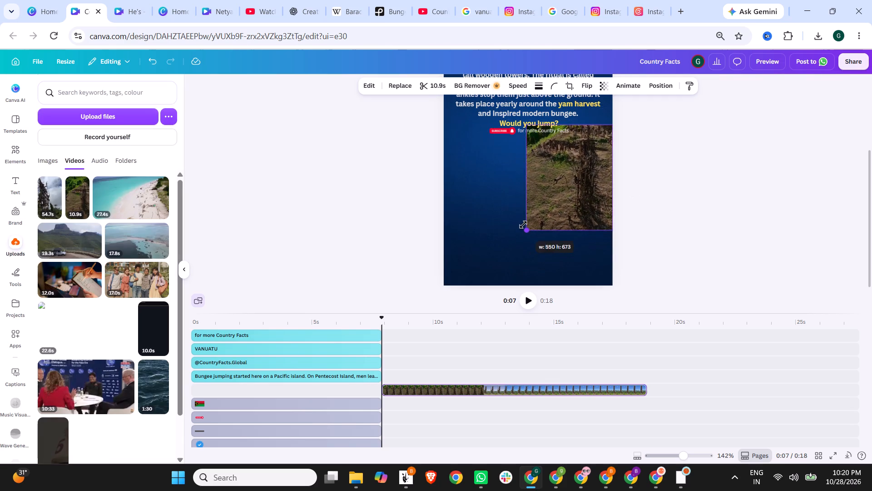
{"action": "left_click_drag", "start_coordinate": [523, 225], "coordinate": [524, 224]}
{"action": "left_click_drag", "start_coordinate": [577, 187], "coordinate": [574, 200]}
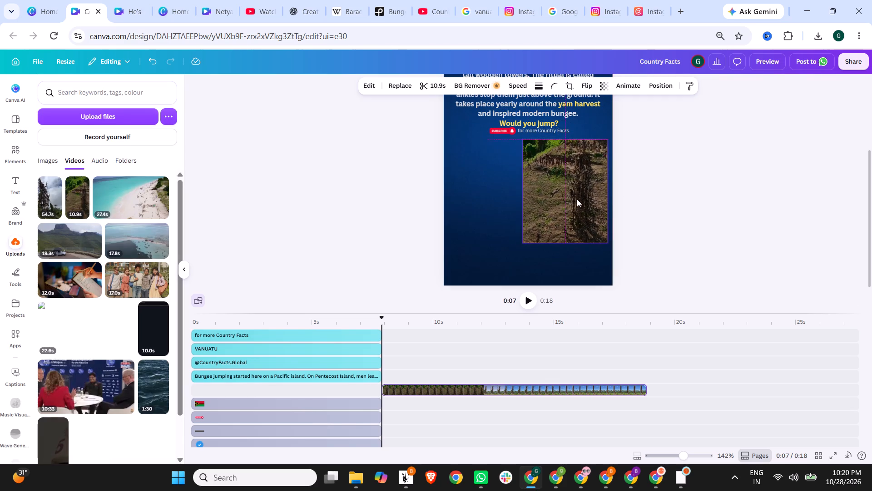
{"action": "left_click", "coordinate": [666, 193]}
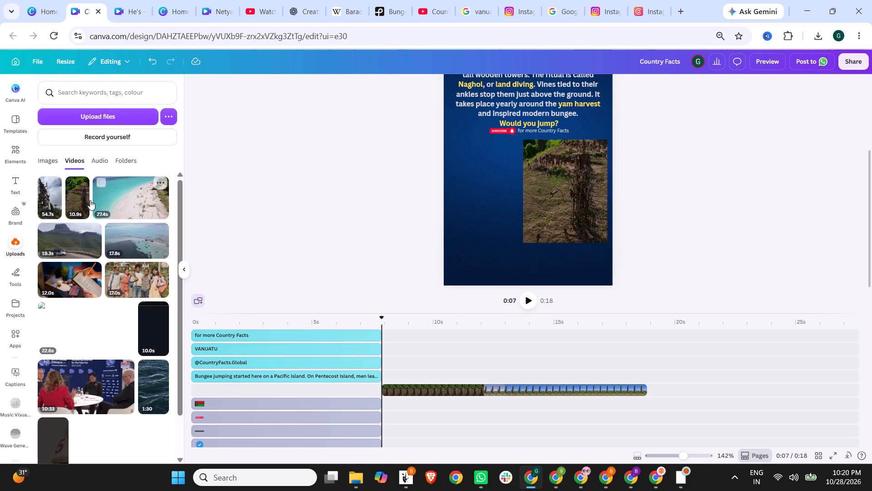
Add the uploaded 54.7 s tower clip to the lower part of the Vanuatu page as a separate element, not as background.
{"action": "left_click_drag", "start_coordinate": [43, 204], "coordinate": [459, 186]}
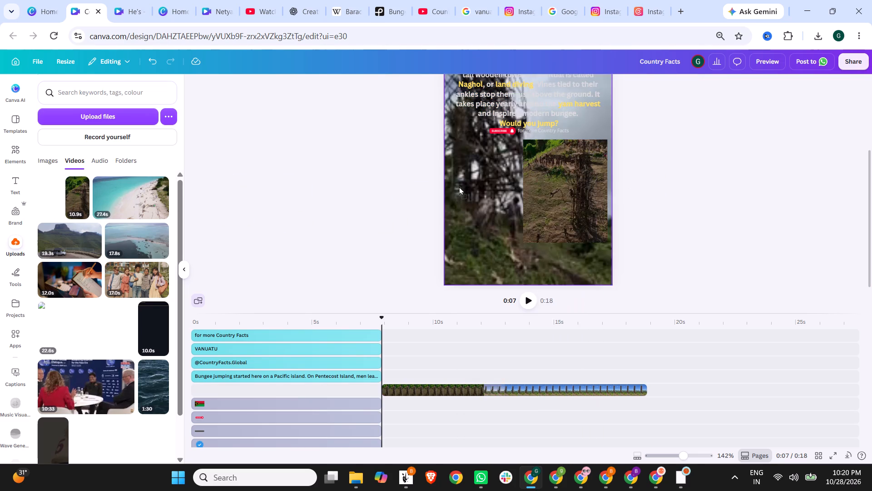
{"action": "left_click_drag", "start_coordinate": [459, 186], "coordinate": [498, 183]}
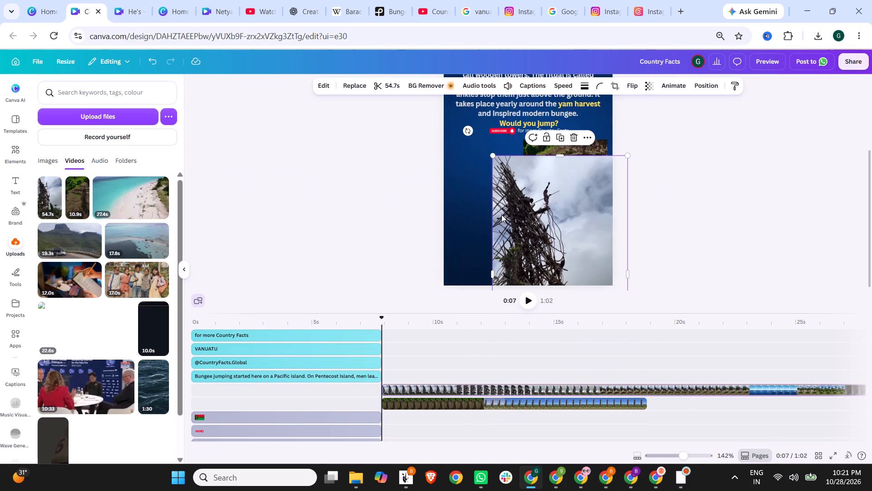
Move the tower clip up under the subscribe line and crop its top and left edges with the freeform aspect ratio.
{"action": "left_click_drag", "start_coordinate": [540, 212], "coordinate": [498, 194]}
{"action": "scroll", "coordinate": [559, 198], "scroll_direction": "down", "scroll_amount": 3}
{"action": "left_click", "coordinate": [547, 166]}
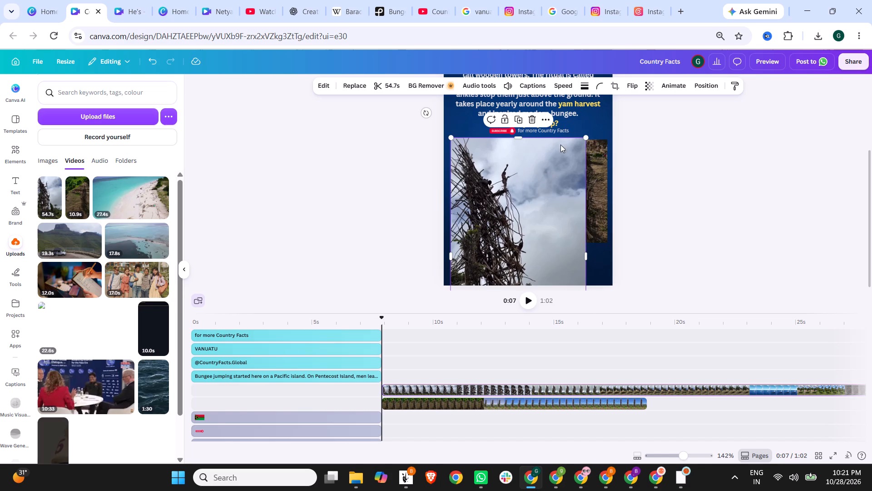
{"action": "left_click", "coordinate": [553, 170]}
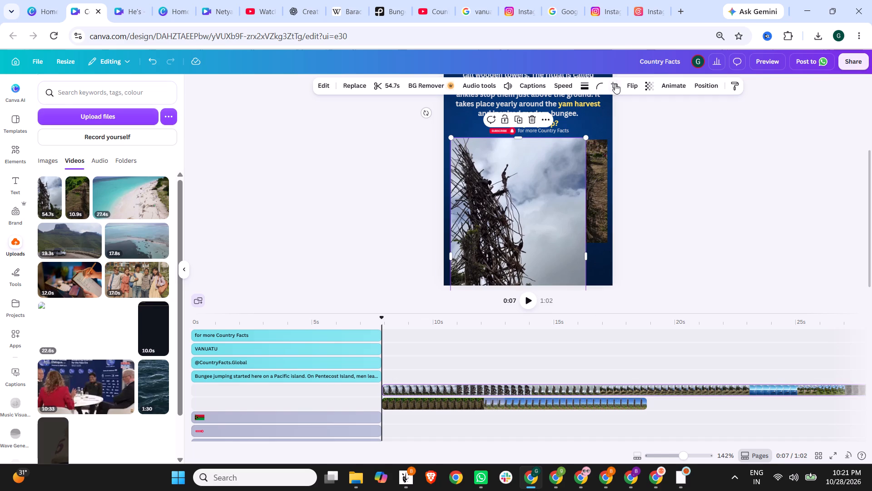
{"action": "left_click", "coordinate": [615, 84]}
{"action": "left_click_drag", "start_coordinate": [452, 142], "coordinate": [463, 155]}
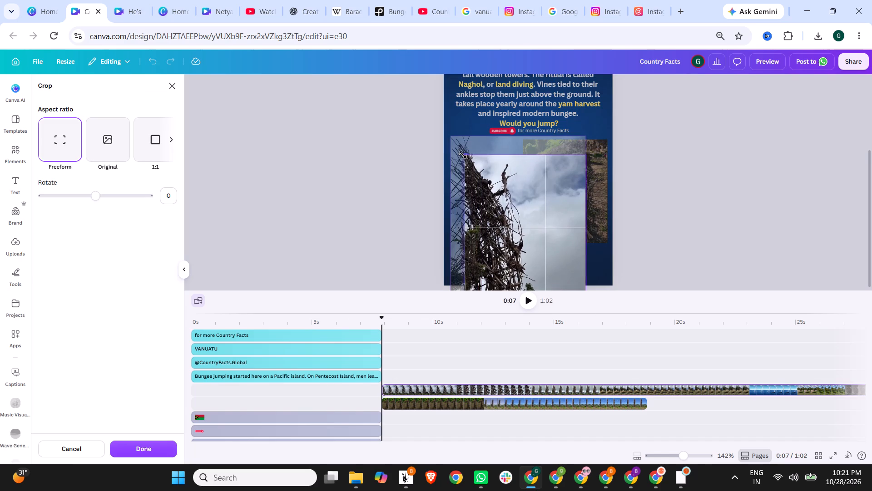
{"action": "left_click_drag", "start_coordinate": [463, 155], "coordinate": [454, 152]}
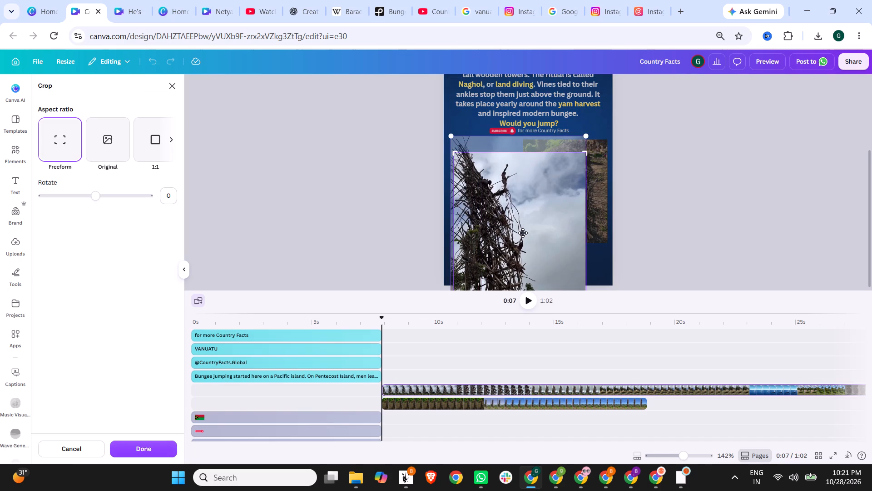
{"action": "left_click_drag", "start_coordinate": [523, 234], "coordinate": [511, 193]}
{"action": "left_click", "coordinate": [636, 147]}
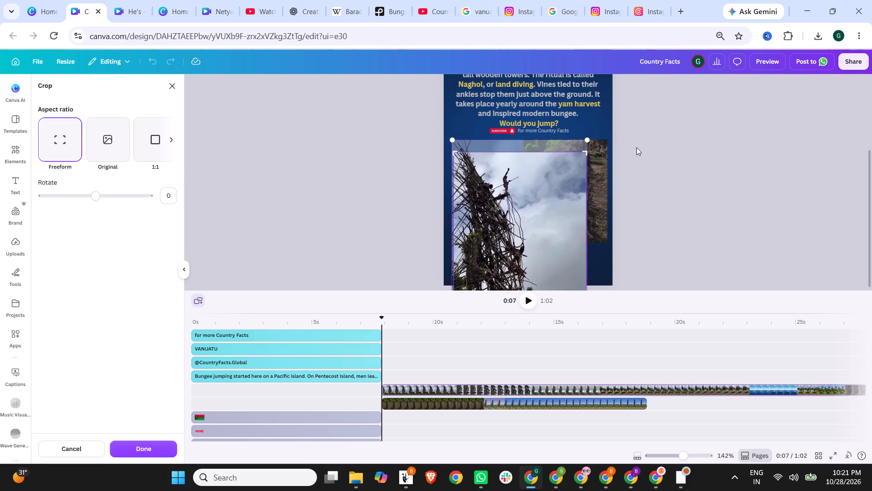
Shift the tower clip up and crop off its lower part with the captioned ground, keeping the jumper and tower.
{"action": "left_click_drag", "start_coordinate": [512, 215], "coordinate": [509, 124]}
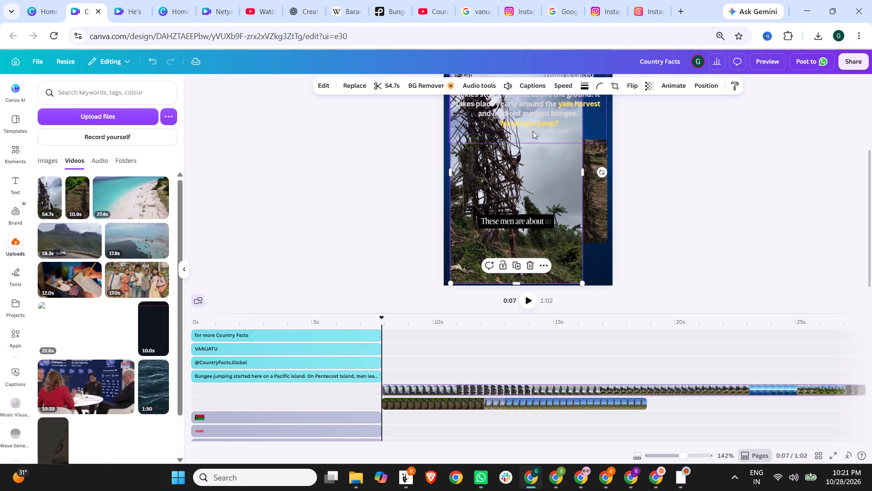
{"action": "left_click", "coordinate": [616, 85]}
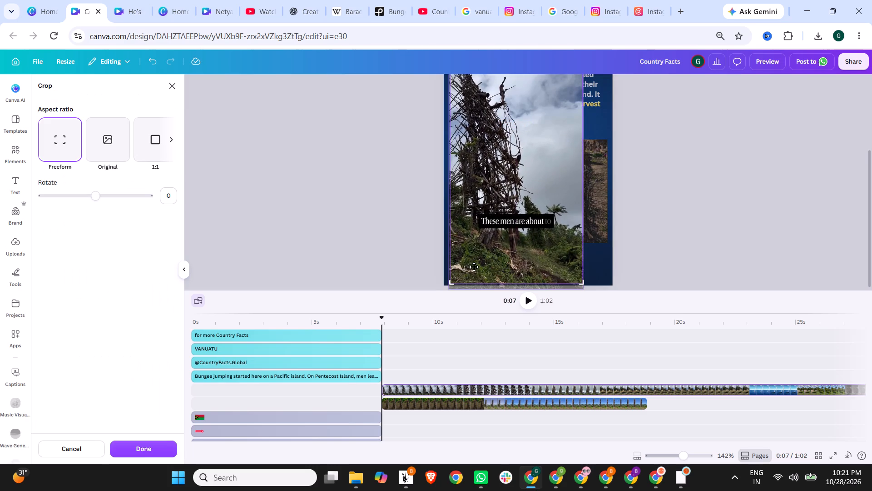
{"action": "left_click_drag", "start_coordinate": [452, 281], "coordinate": [458, 212]}
{"action": "left_click", "coordinate": [684, 213]}
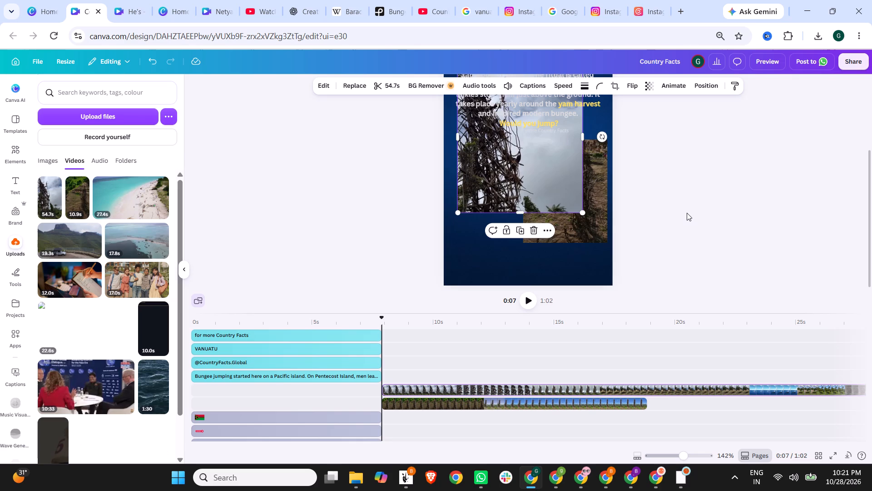
Resize the cropped tower clip to match the 10.9 s clip's height and align it beside that clip in the page's left half.
{"action": "scroll", "coordinate": [688, 200], "scroll_direction": "up", "scroll_amount": 2}
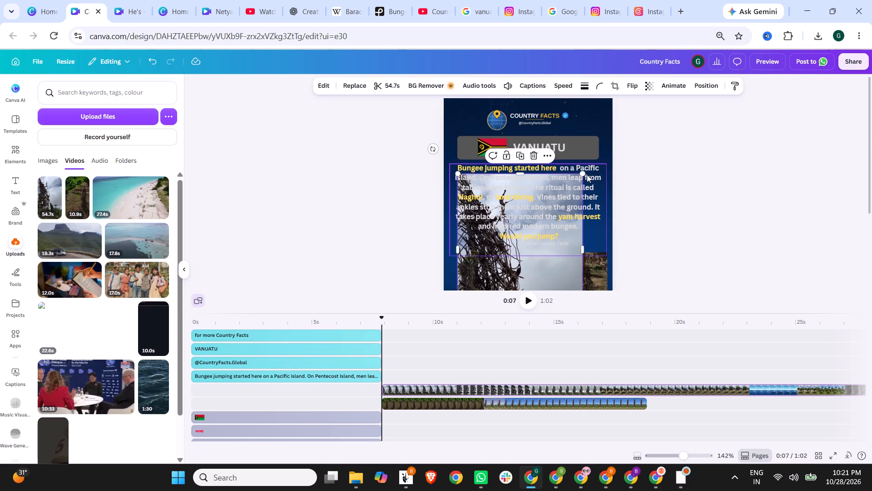
{"action": "left_click_drag", "start_coordinate": [583, 173], "coordinate": [520, 254]}
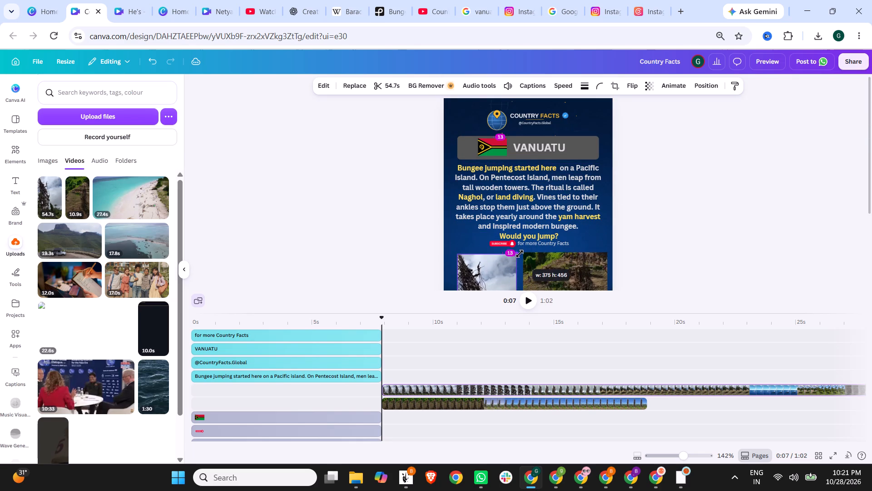
{"action": "left_click_drag", "start_coordinate": [520, 254], "coordinate": [520, 252]}
{"action": "left_click", "coordinate": [734, 214]}
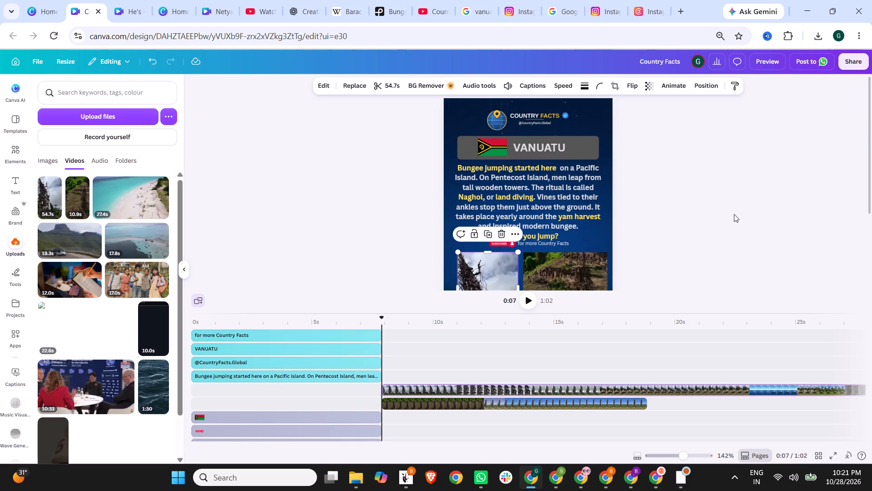
{"action": "scroll", "coordinate": [662, 210], "scroll_direction": "down", "scroll_amount": 2}
{"action": "left_click", "coordinate": [500, 206]}
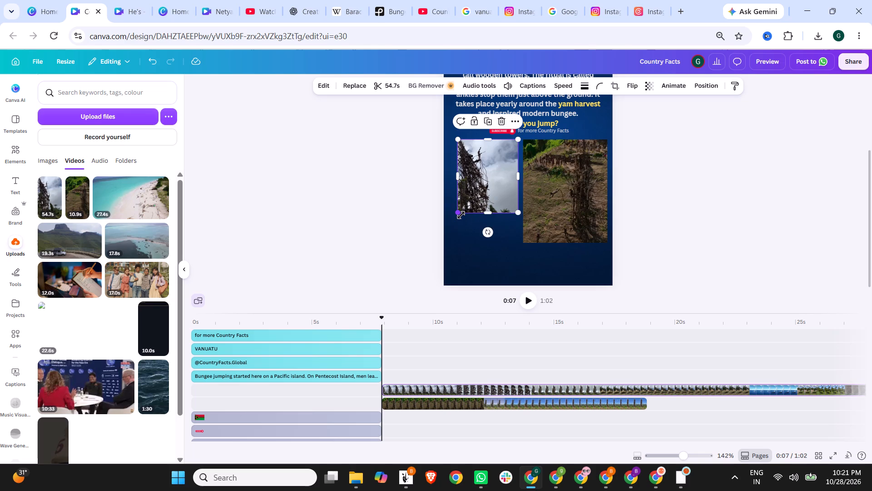
{"action": "left_click_drag", "start_coordinate": [461, 215], "coordinate": [447, 255]}
{"action": "left_click_drag", "start_coordinate": [482, 218], "coordinate": [491, 219]}
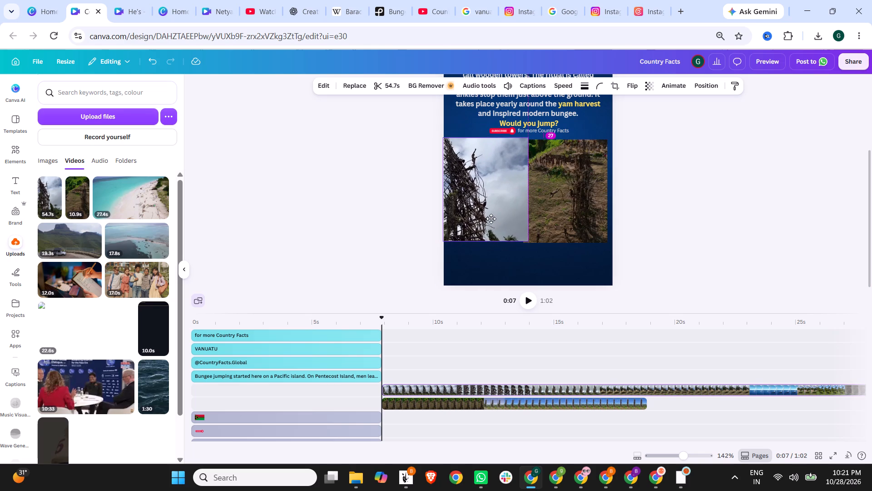
{"action": "left_click_drag", "start_coordinate": [491, 219], "coordinate": [498, 217]}
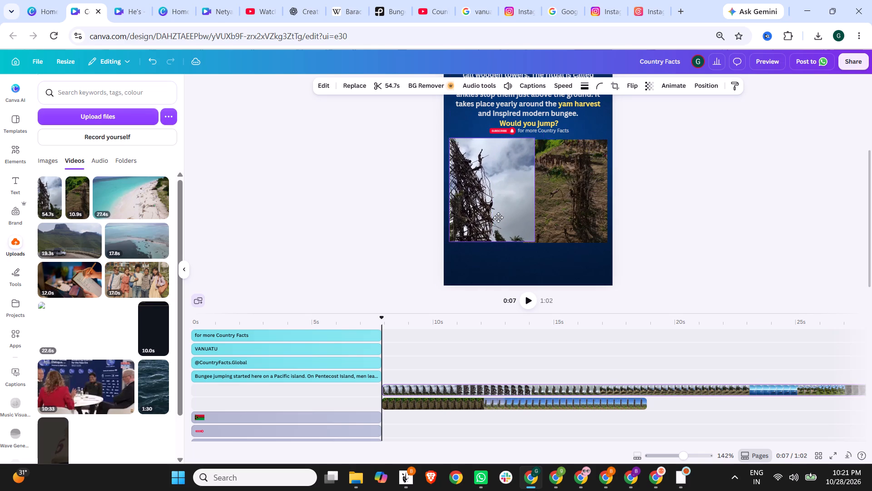
{"action": "left_click_drag", "start_coordinate": [498, 217], "coordinate": [496, 220]}
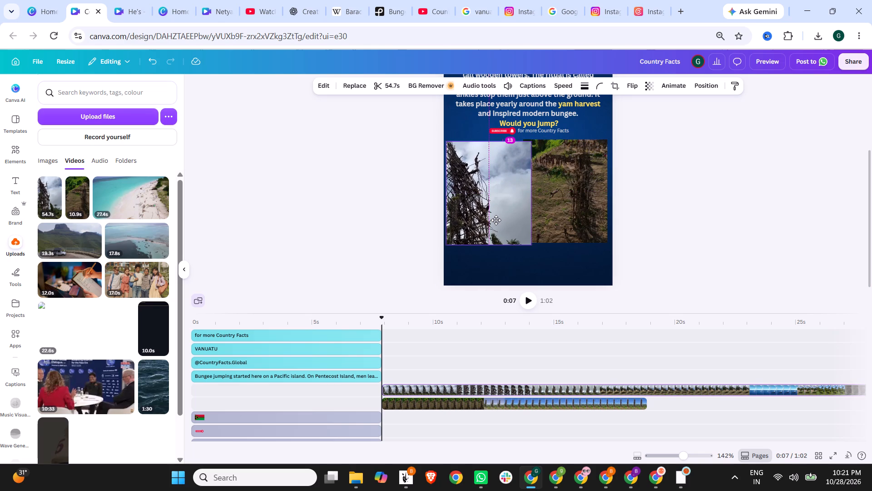
{"action": "left_click_drag", "start_coordinate": [496, 220], "coordinate": [496, 218]}
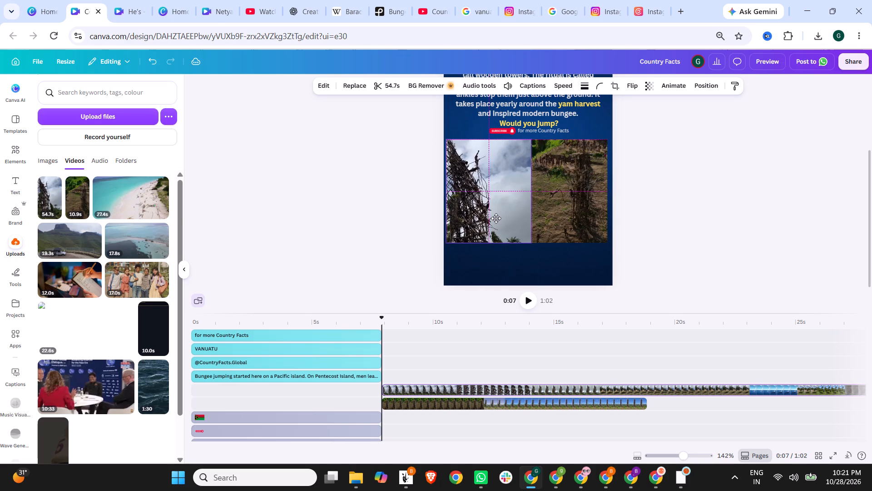
{"action": "left_click_drag", "start_coordinate": [496, 218], "coordinate": [497, 218]}
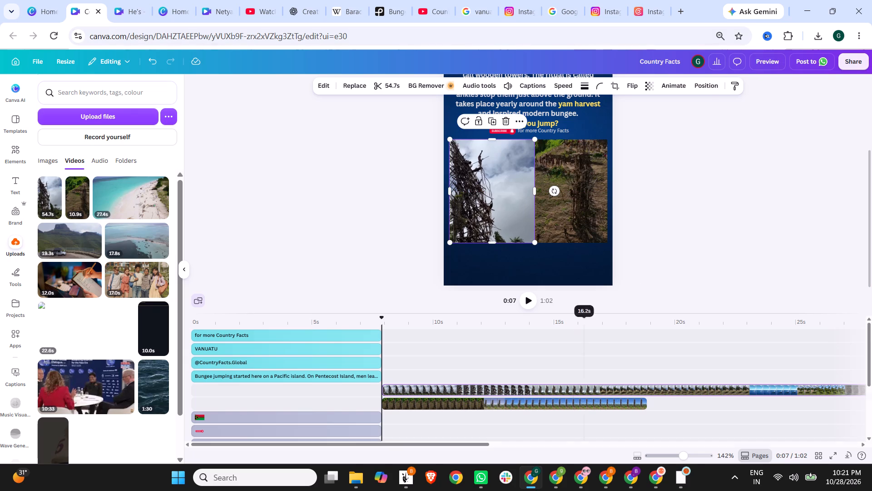
Move both land-diving clips on the timeline so that they start at 0 s together with the text.
{"action": "left_click", "coordinate": [482, 386]}
{"action": "left_click_drag", "start_coordinate": [514, 386], "coordinate": [490, 385]}
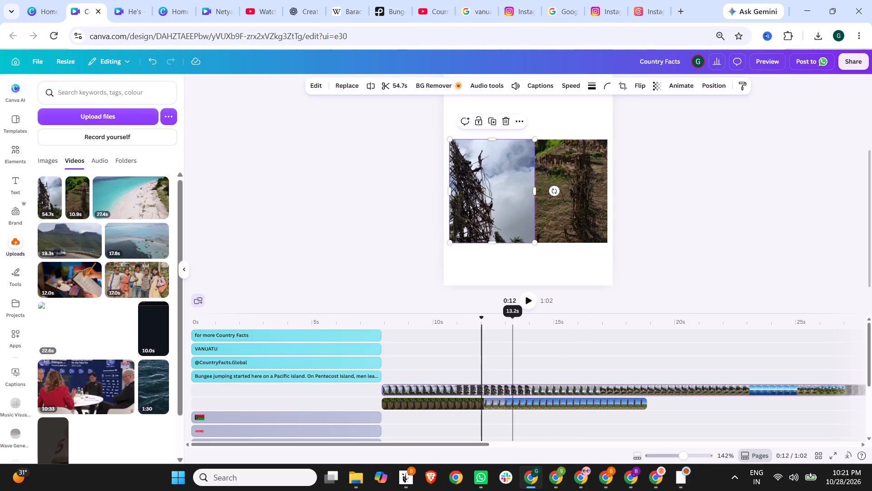
{"action": "left_click_drag", "start_coordinate": [490, 385], "coordinate": [323, 385]}
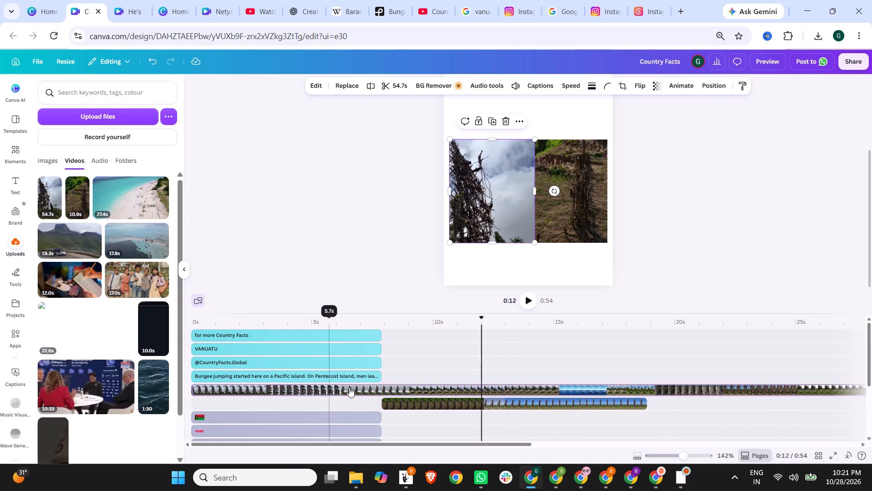
{"action": "left_click_drag", "start_coordinate": [525, 400], "coordinate": [346, 400]}
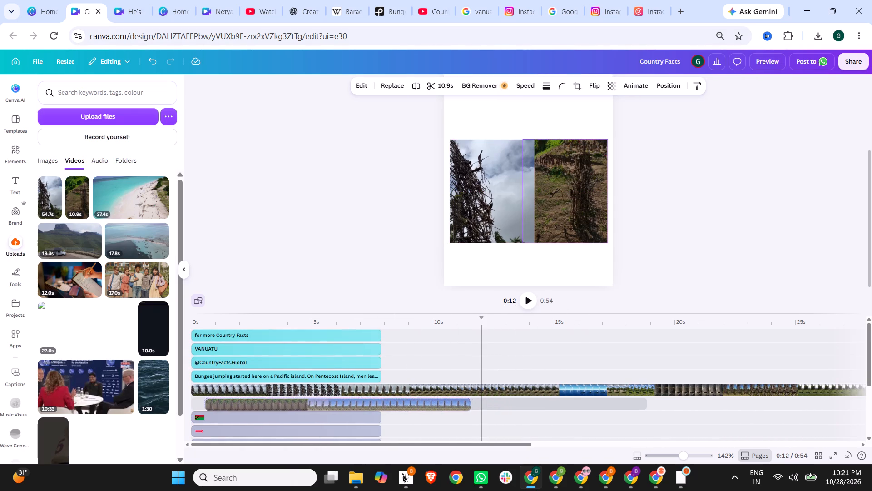
{"action": "left_click_drag", "start_coordinate": [346, 400], "coordinate": [336, 399]}
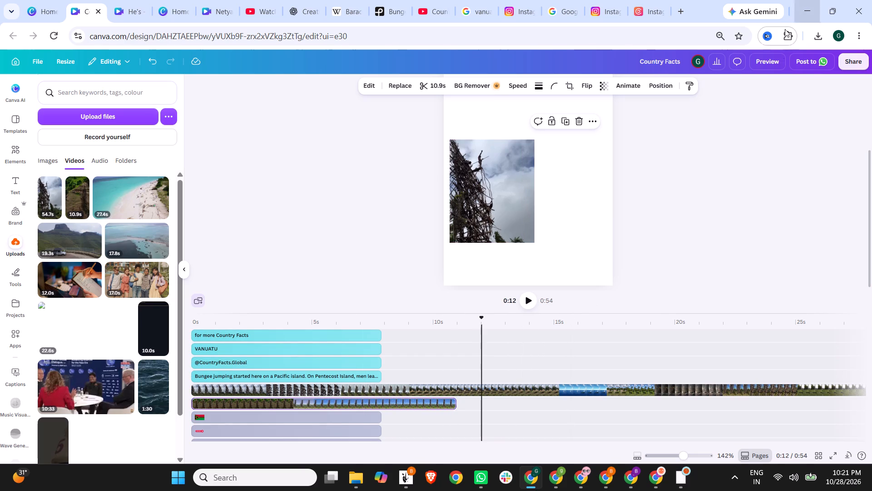
Preview the Vanuatu Short with the sound muted and check how the two clips play alongside the text.
{"action": "left_click", "coordinate": [779, 58]}
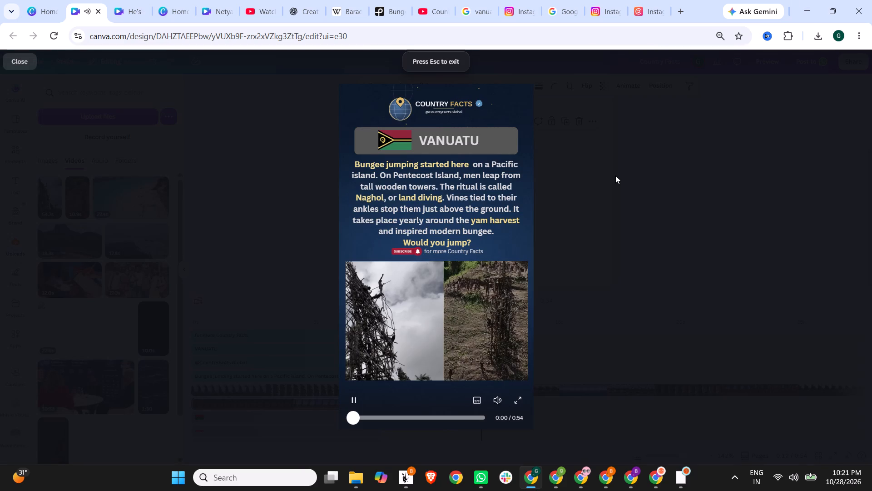
{"action": "left_click", "coordinate": [476, 291]}
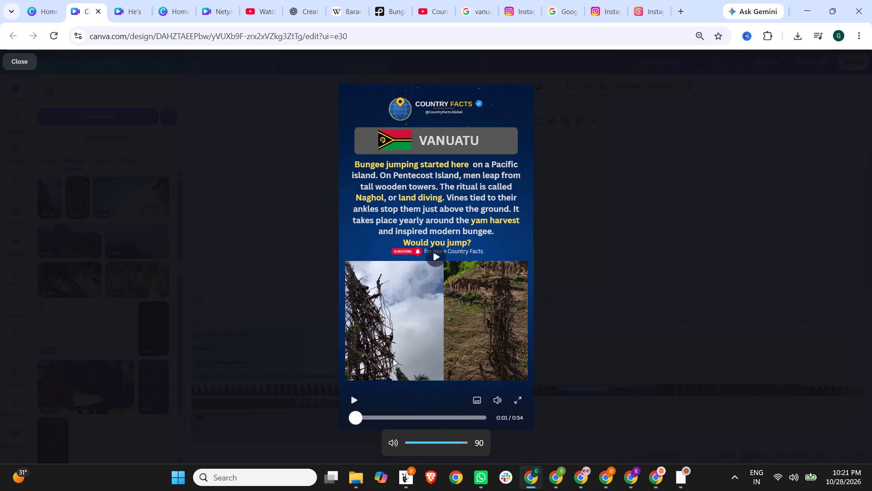
{"action": "left_click", "coordinate": [356, 401]}
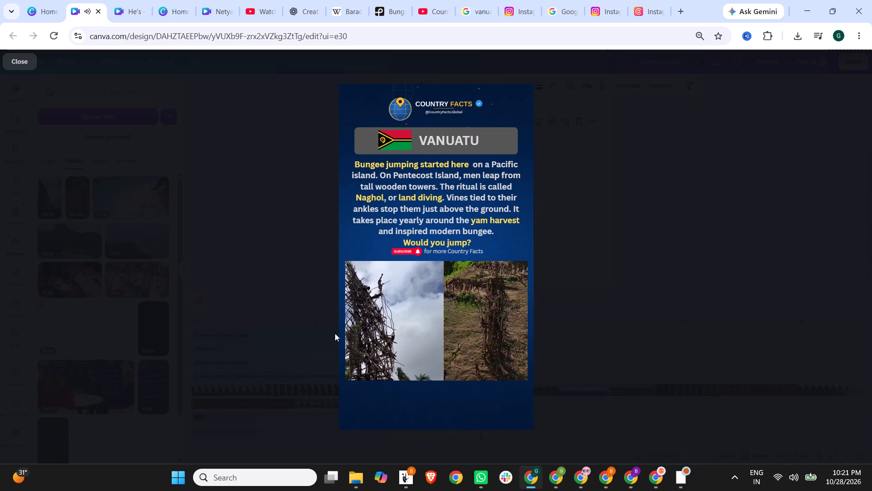
{"action": "left_click", "coordinate": [364, 351]}
{"action": "left_click", "coordinate": [496, 400]}
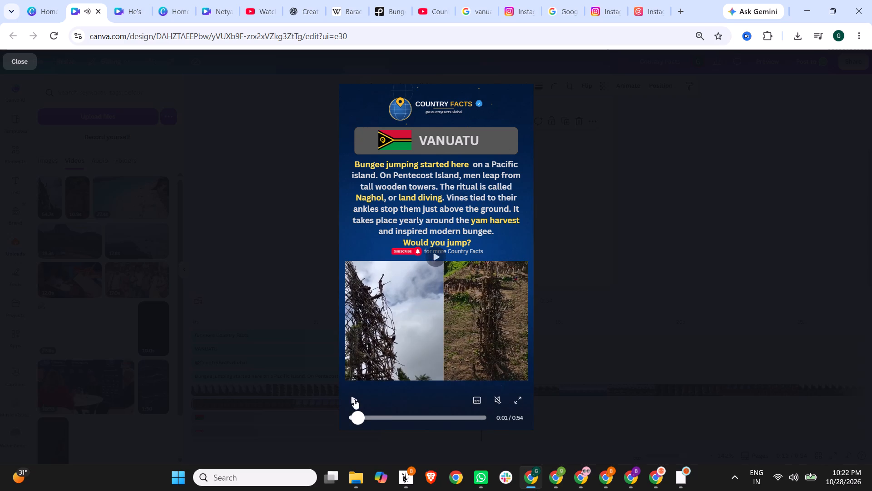
{"action": "left_click", "coordinate": [356, 399]}
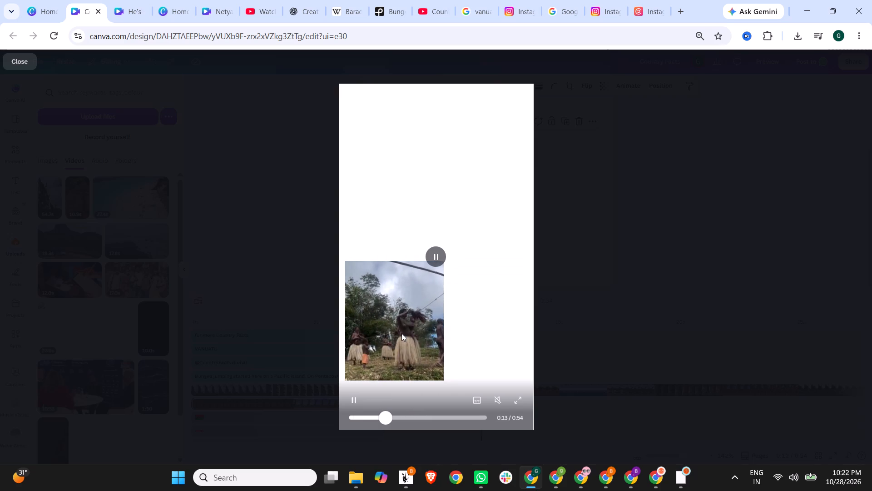
{"action": "left_click", "coordinate": [560, 321]}
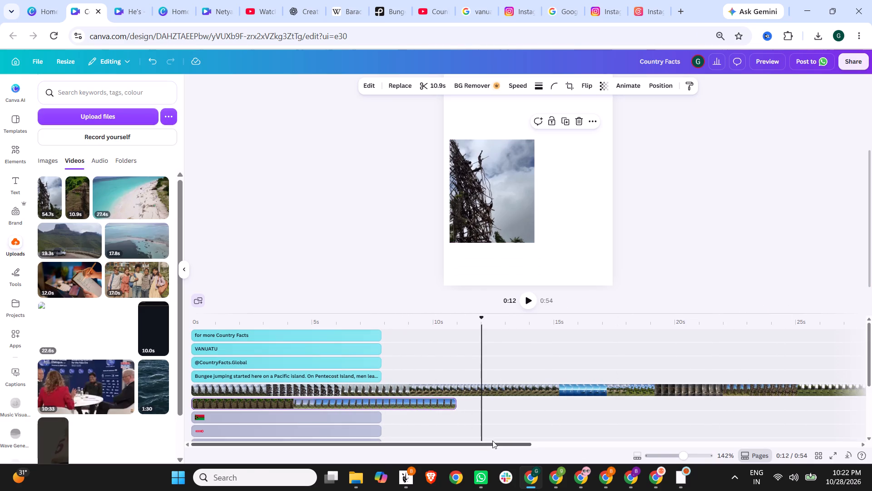
Trim the ends of the tower clip and the 10.9 s clip to 7.8 s, matching the text's duration.
{"action": "left_click_drag", "start_coordinate": [492, 444], "coordinate": [822, 440]}
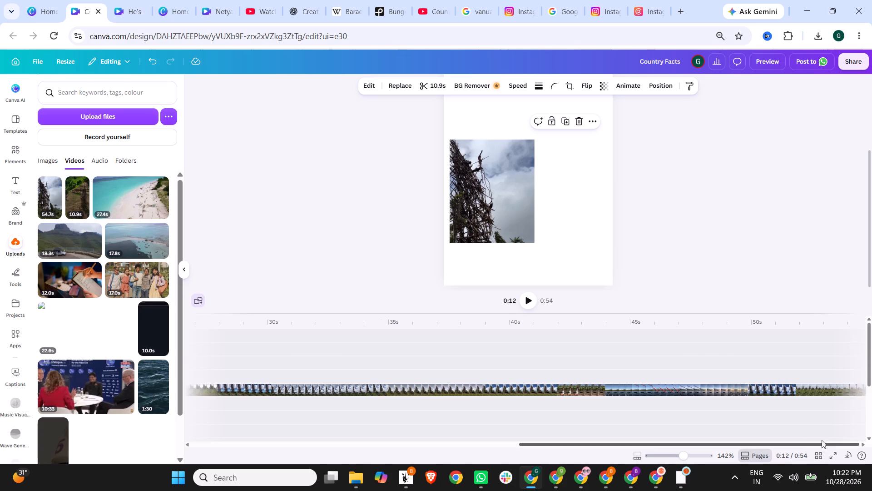
{"action": "left_click_drag", "start_coordinate": [822, 440], "coordinate": [868, 436]}
{"action": "left_click_drag", "start_coordinate": [856, 390], "coordinate": [327, 385]}
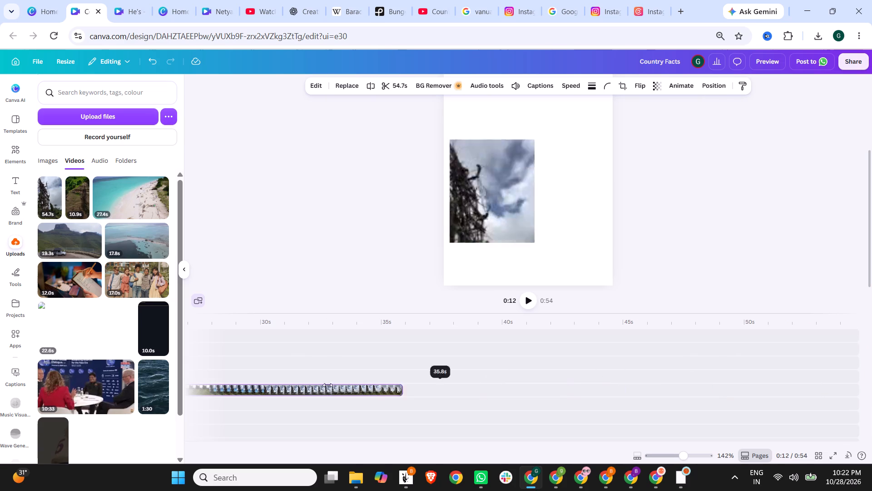
{"action": "left_click_drag", "start_coordinate": [327, 385], "coordinate": [189, 390]}
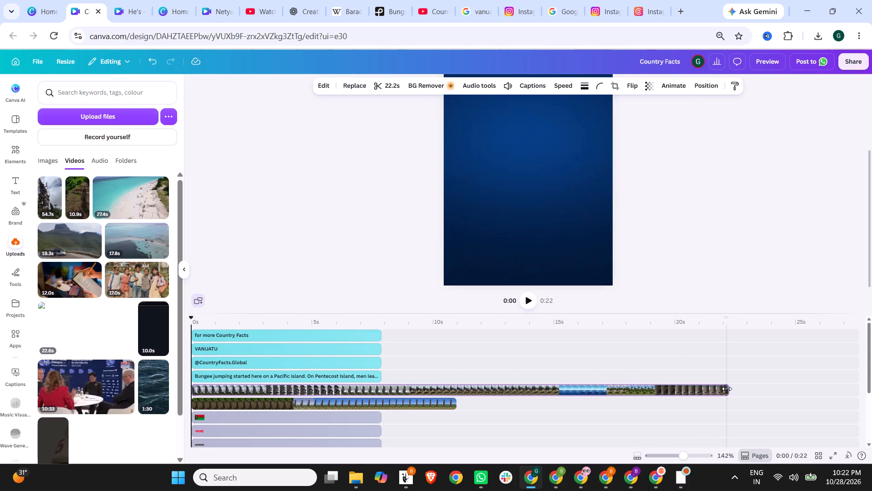
{"action": "left_click_drag", "start_coordinate": [727, 389], "coordinate": [381, 390]}
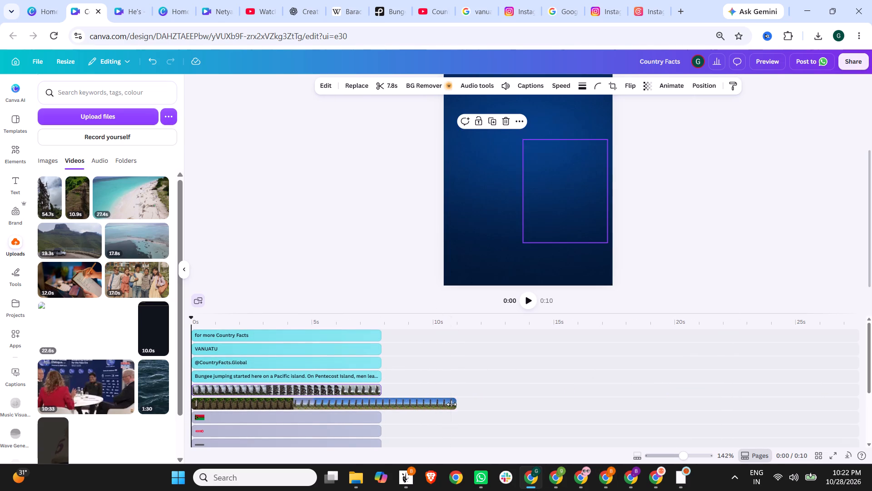
{"action": "left_click_drag", "start_coordinate": [451, 404], "coordinate": [379, 404]}
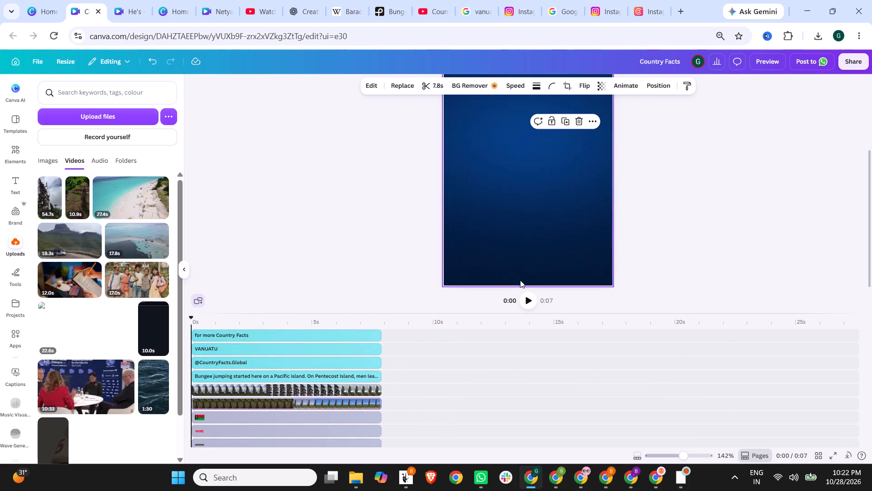
Preview the trimmed Vanuatu Short to its end with the sound muted.
{"action": "left_click", "coordinate": [765, 57]}
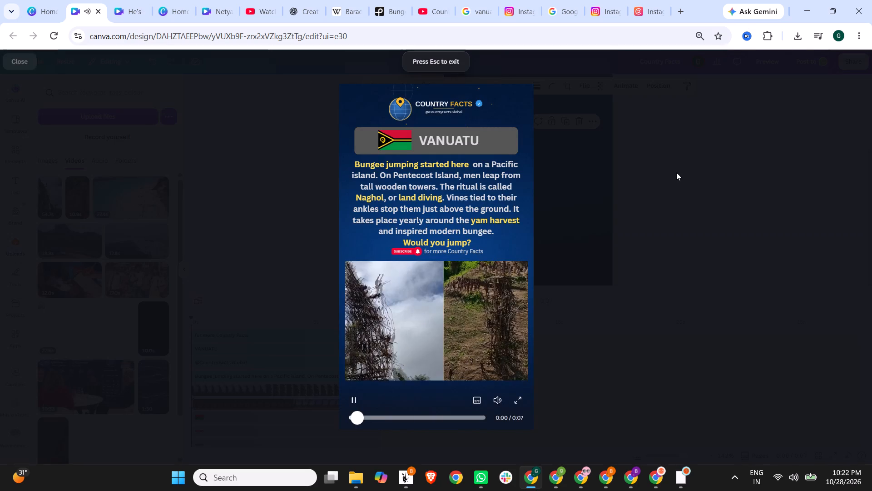
{"action": "left_click", "coordinate": [505, 395]}
{"action": "left_click", "coordinate": [499, 400]}
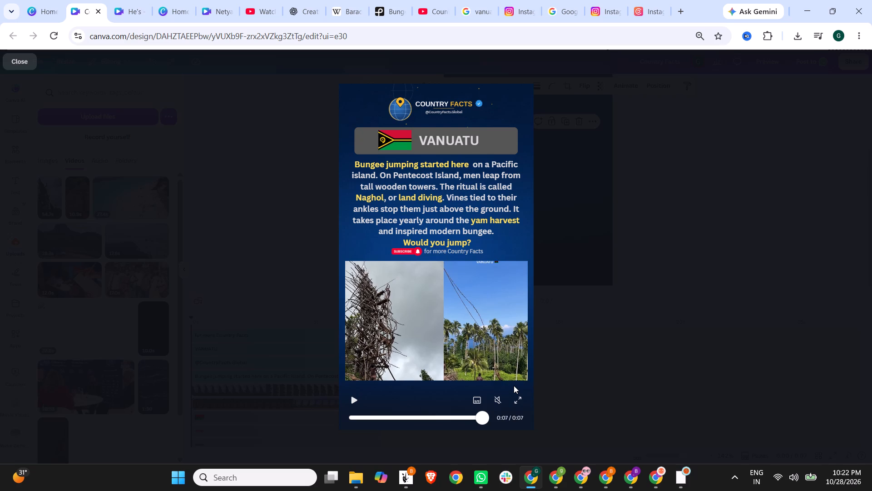
{"action": "left_click", "coordinate": [627, 321]}
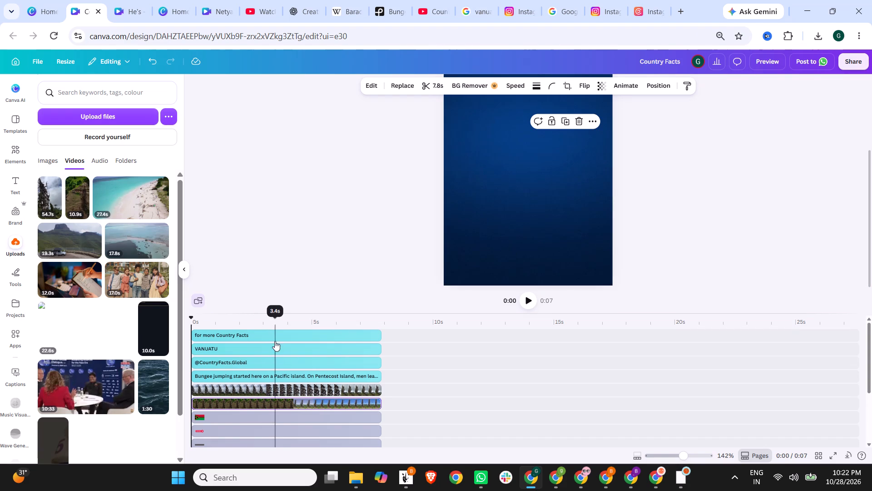
Crop the inner edge of the tower clip back to the design's centre so both clips show at equal width.
{"action": "left_click", "coordinate": [286, 320]}
{"action": "left_click", "coordinate": [498, 187]}
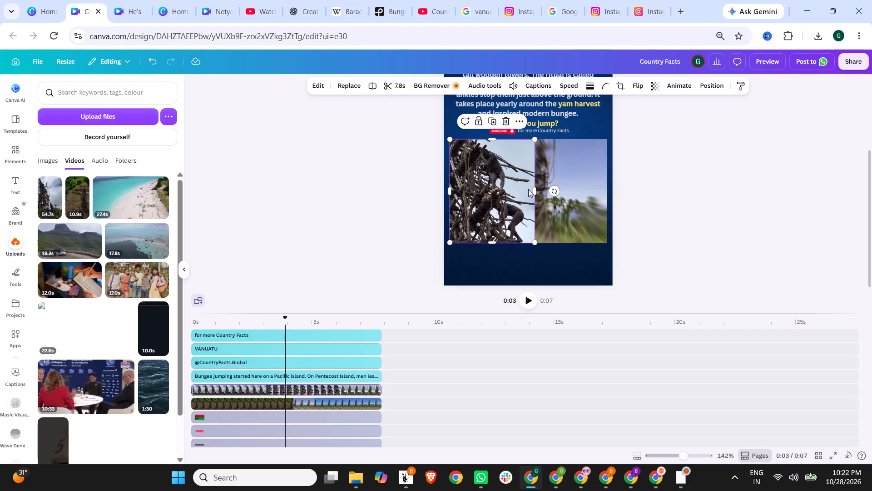
{"action": "left_click_drag", "start_coordinate": [535, 190], "coordinate": [529, 190]}
{"action": "left_click", "coordinate": [704, 183]}
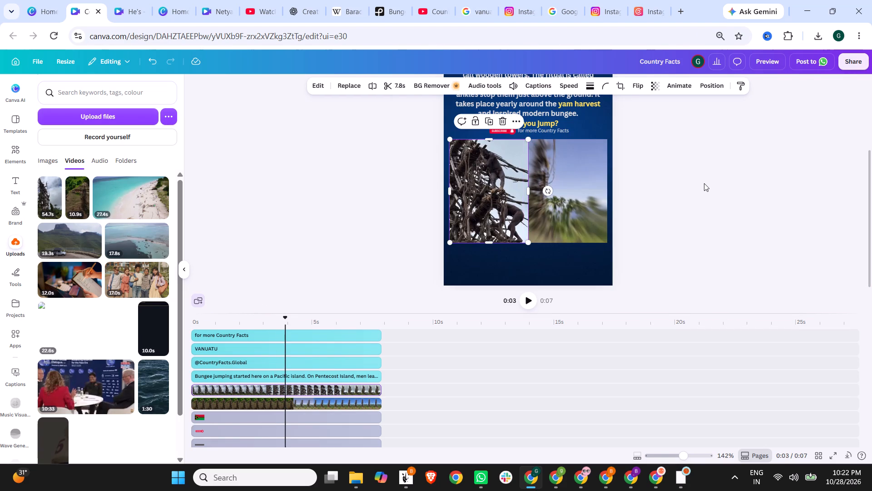
Shift the footage within the 10.9 s clip's crop downward and outward so the top of the diving tower shows.
{"action": "left_click", "coordinate": [546, 201]}
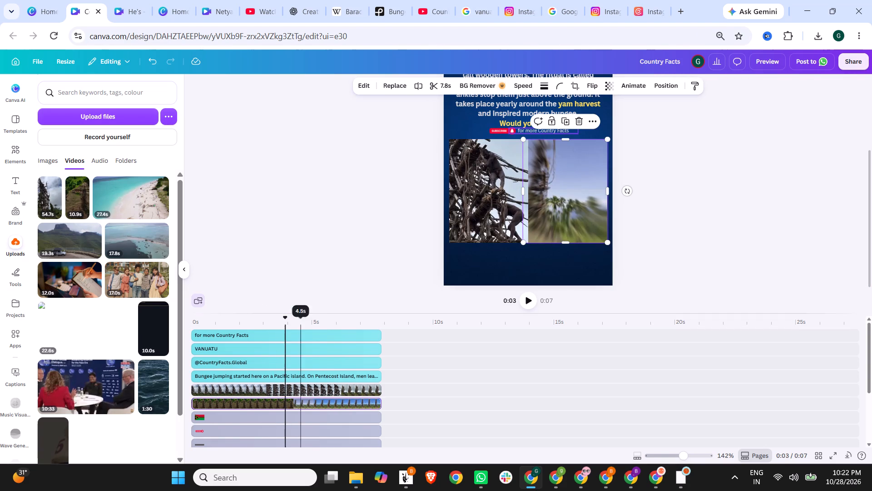
{"action": "left_click", "coordinate": [337, 319]}
{"action": "double_click", "coordinate": [566, 185]}
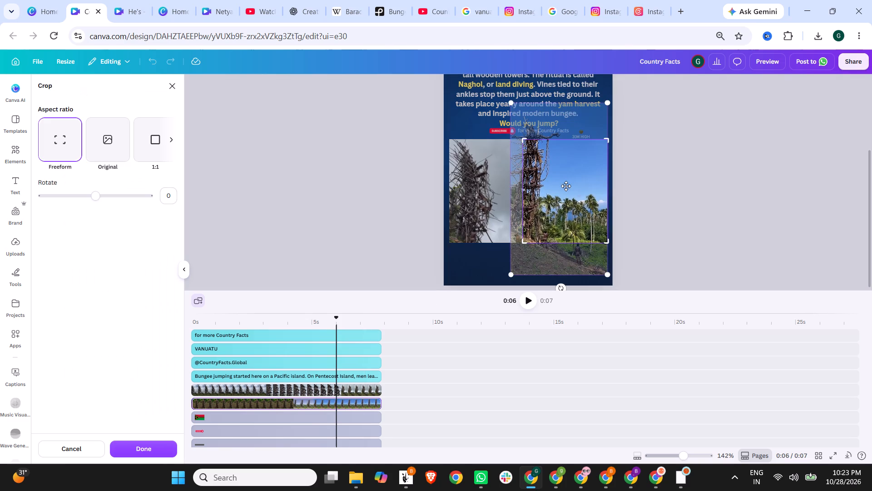
{"action": "left_click_drag", "start_coordinate": [566, 186], "coordinate": [572, 172]}
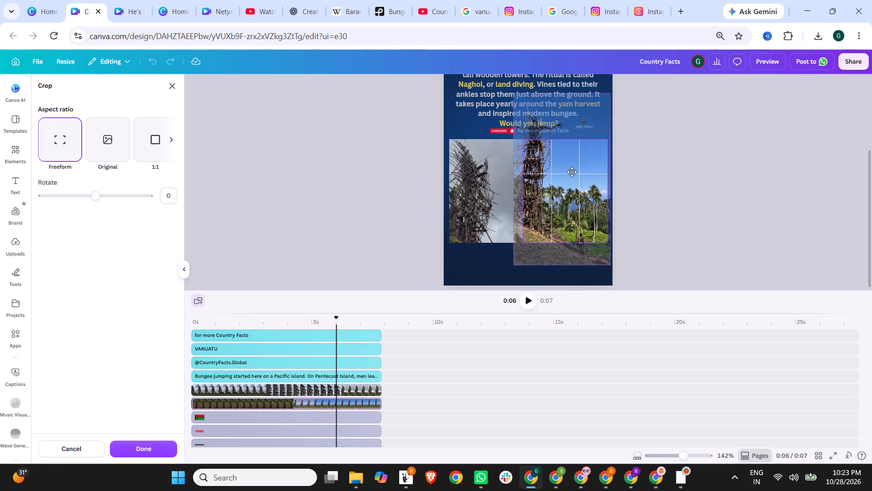
{"action": "left_click_drag", "start_coordinate": [572, 172], "coordinate": [573, 196]}
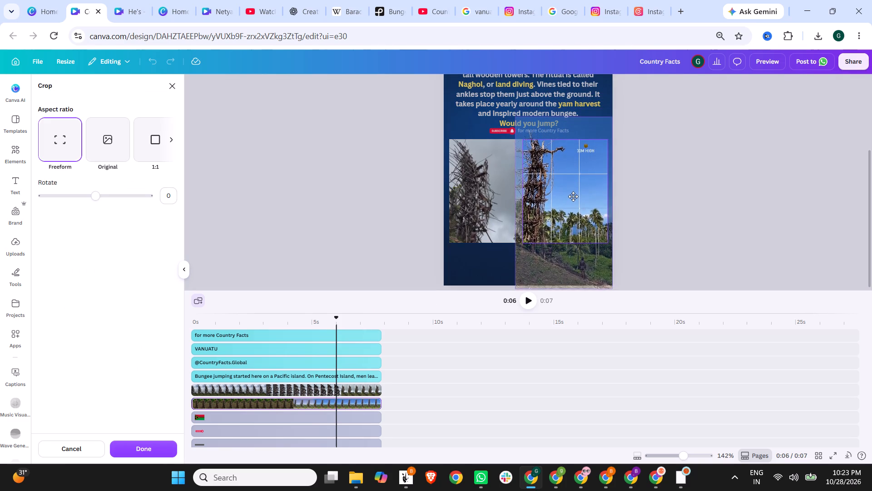
{"action": "left_click_drag", "start_coordinate": [573, 196], "coordinate": [573, 197]}
{"action": "left_click", "coordinate": [672, 198]}
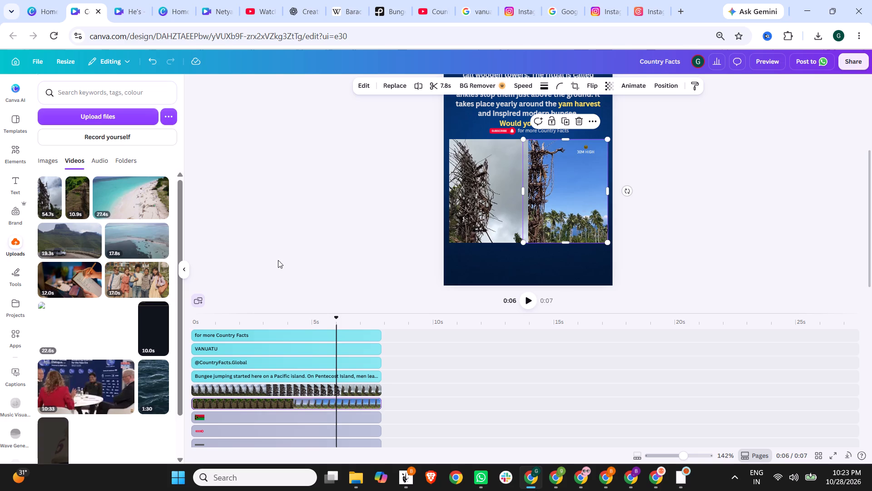
{"action": "left_click", "coordinate": [197, 319]}
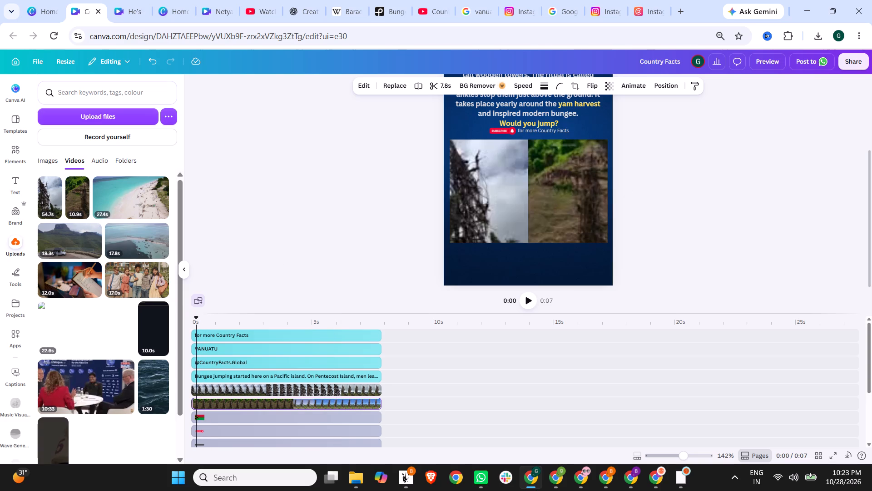
{"action": "left_click", "coordinate": [656, 216]}
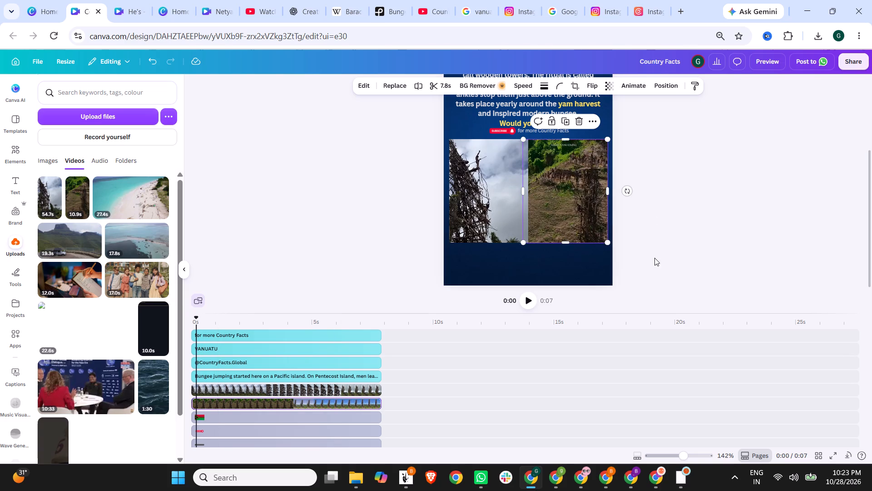
{"action": "scroll", "coordinate": [654, 258], "scroll_direction": "up", "scroll_amount": 2}
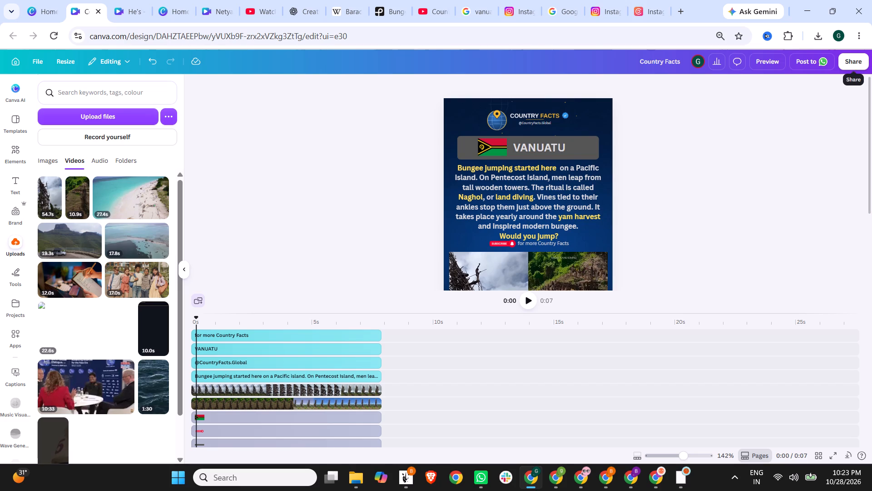
Go back from the Vanuatu bungee image results to the Vanuatu flag results, and return to the Canva design.
{"action": "left_click", "coordinate": [481, 0]}
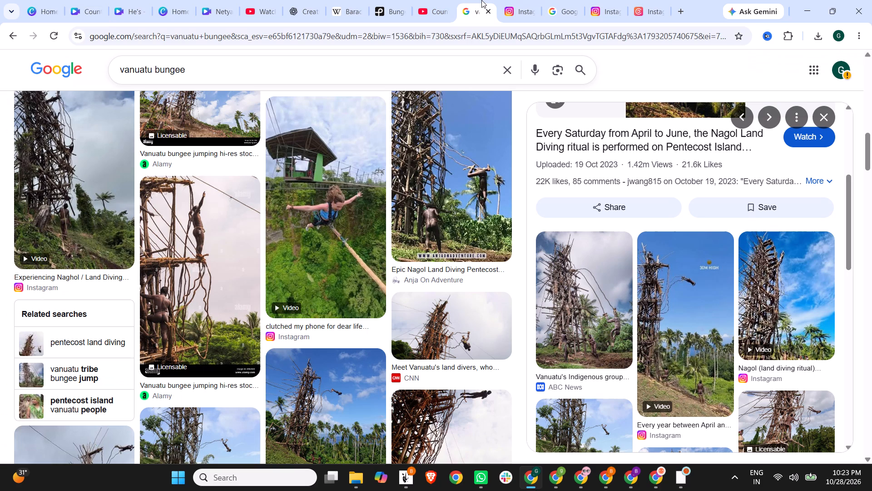
{"action": "scroll", "coordinate": [229, 243], "scroll_direction": "up", "scroll_amount": 4}
{"action": "left_click", "coordinate": [12, 32]}
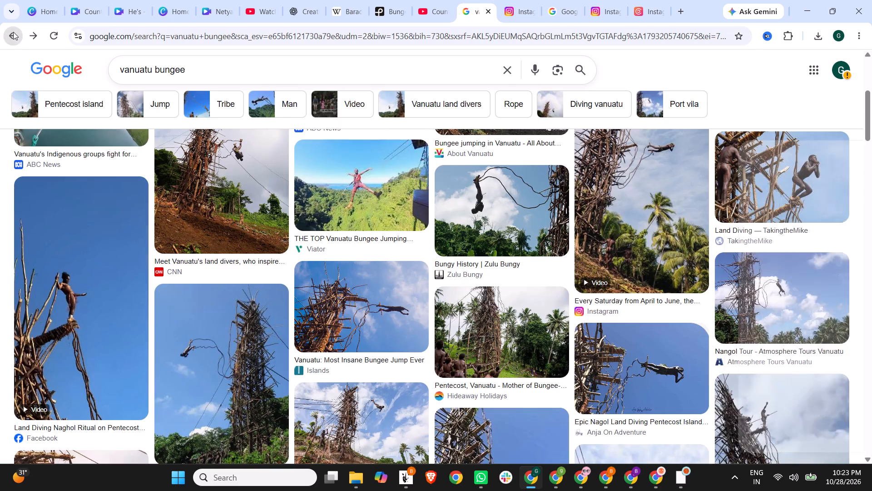
{"action": "left_click", "coordinate": [13, 32]}
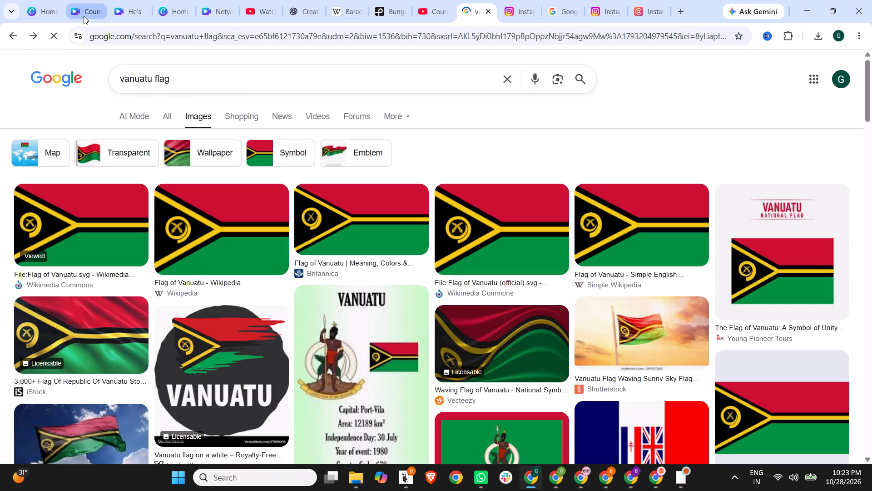
{"action": "left_click", "coordinate": [72, 0]}
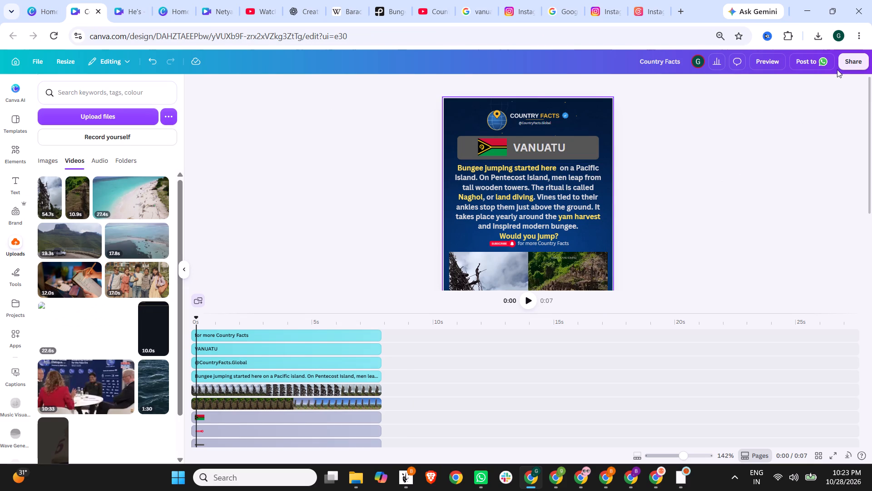
Download the Vanuatu Short as an MP4 video at 1080p.
{"action": "left_click", "coordinate": [848, 61]}
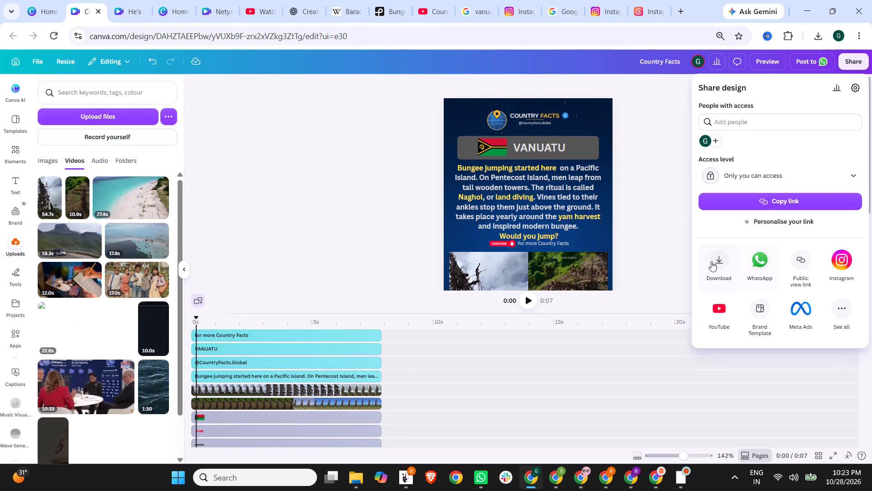
{"action": "left_click", "coordinate": [725, 262]}
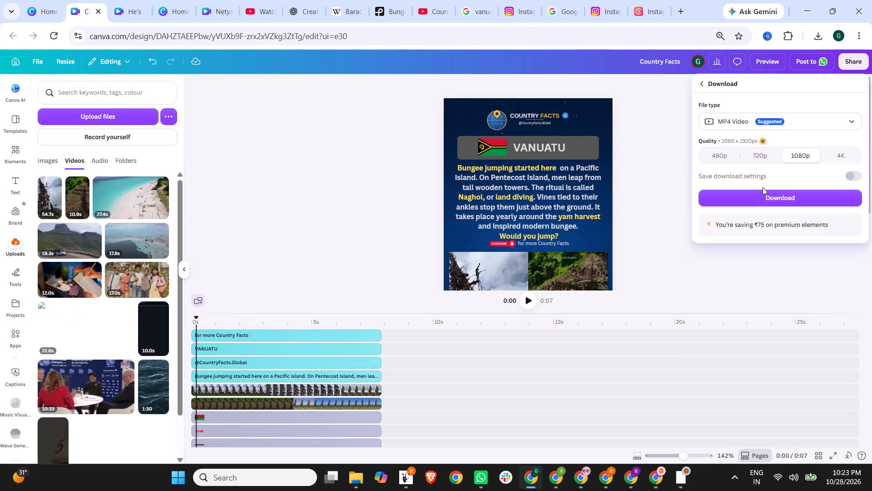
{"action": "left_click", "coordinate": [764, 197]}
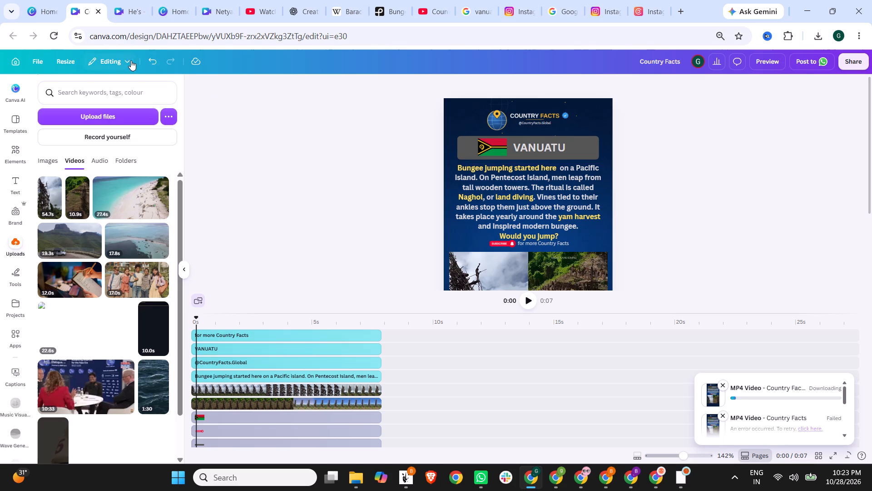
Undo the clip edits and insertions until both land-diving clips are gone and the sky placeholder frame is back below the text.
{"action": "left_click", "coordinate": [153, 60]}
{"action": "triple_click", "coordinate": [153, 60]}
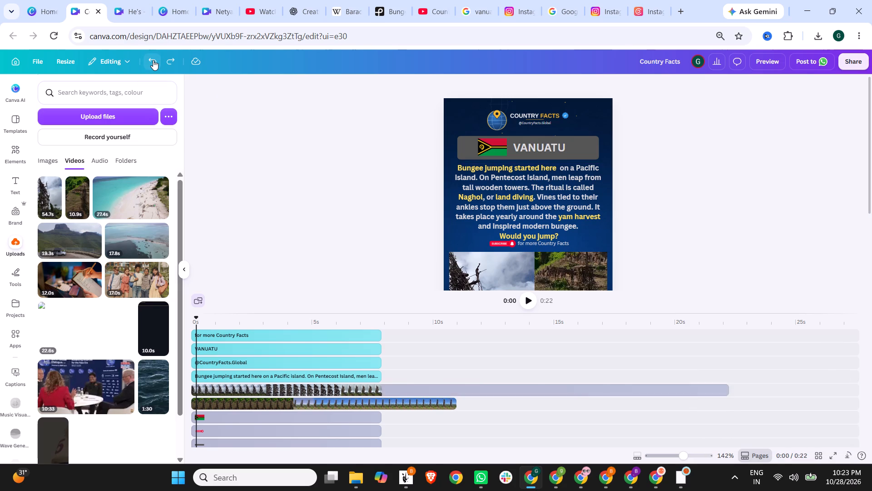
{"action": "triple_click", "coordinate": [153, 60]}
{"action": "double_click", "coordinate": [153, 60]}
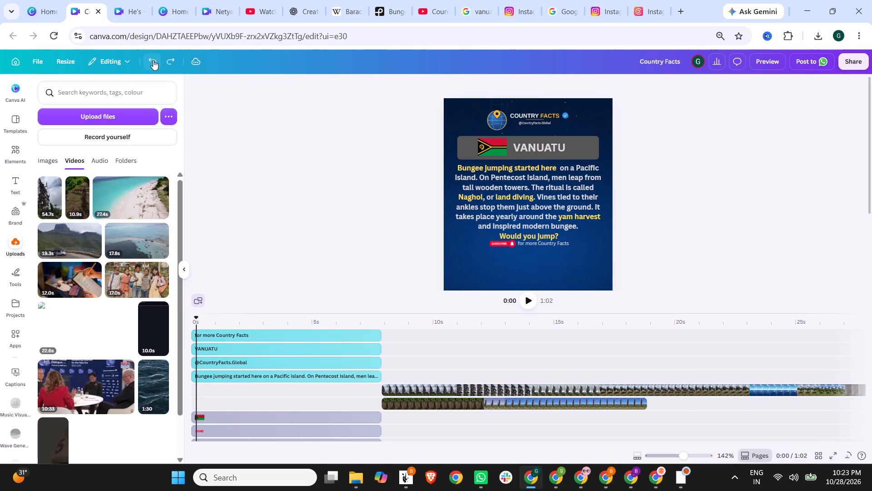
{"action": "left_click", "coordinate": [153, 60]}
{"action": "triple_click", "coordinate": [153, 60]}
{"action": "triple_click", "coordinate": [153, 60]}
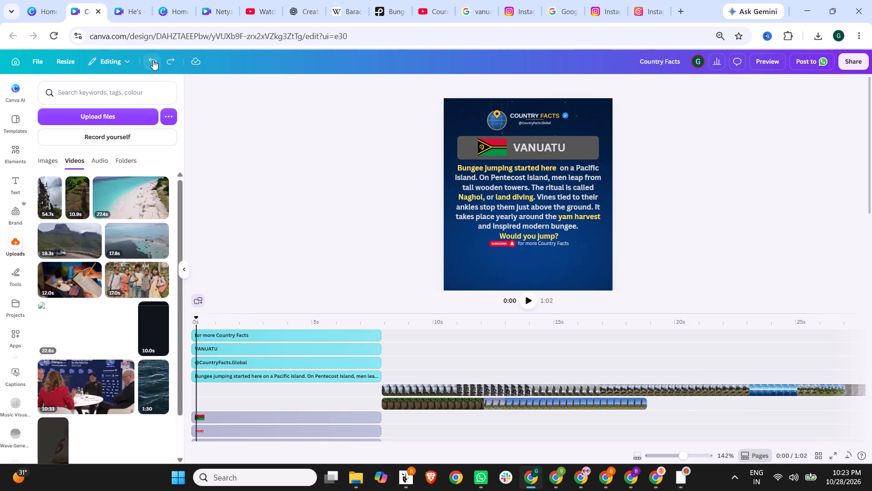
{"action": "double_click", "coordinate": [153, 60]}
{"action": "double_click", "coordinate": [153, 60]}
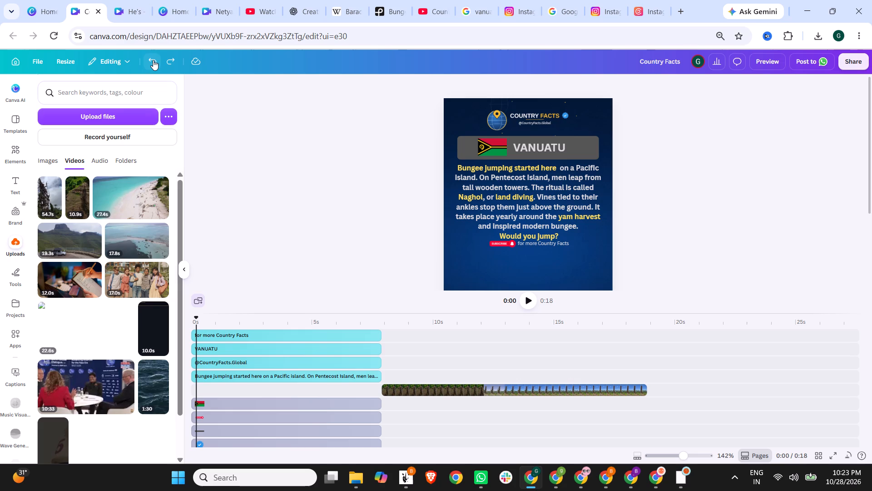
{"action": "triple_click", "coordinate": [153, 60]}
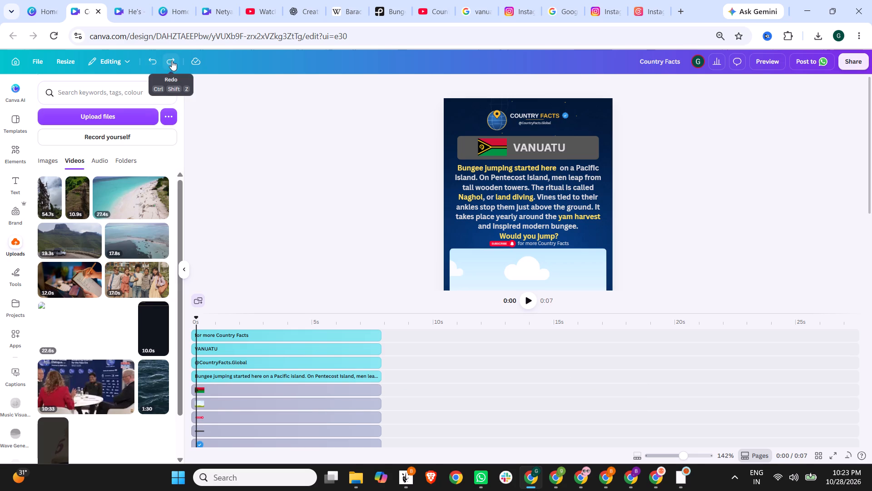
{"action": "left_click", "coordinate": [398, 179]}
{"action": "scroll", "coordinate": [521, 215], "scroll_direction": "down", "scroll_amount": 3}
{"action": "scroll", "coordinate": [713, 221], "scroll_direction": "up", "scroll_amount": 2}
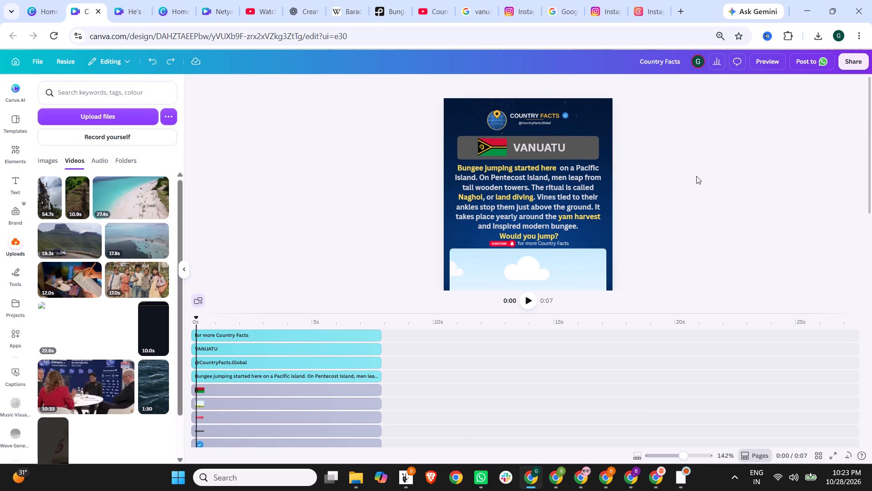
Find the newly downloaded Vanuatu video, Country Facts (1).mp4, in the browser's downloads and open it in Media Player.
{"action": "left_click", "coordinate": [820, 33]}
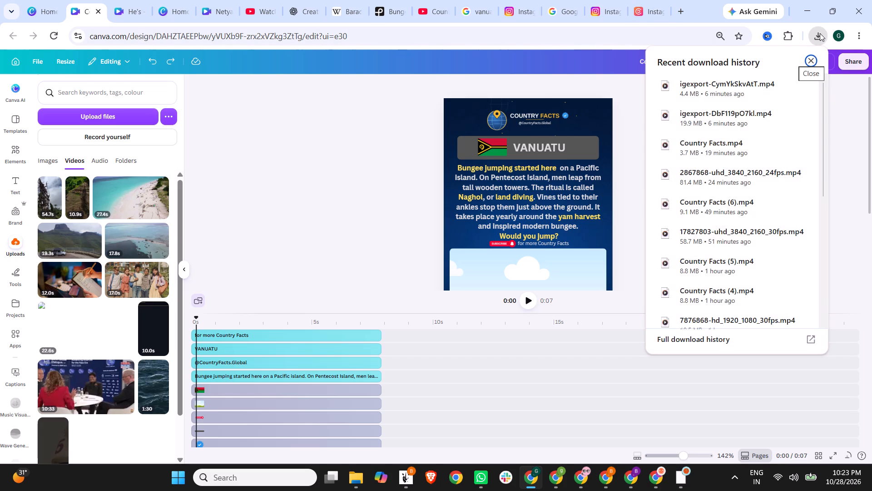
{"action": "left_click", "coordinate": [856, 93]}
{"action": "left_click", "coordinate": [849, 57]}
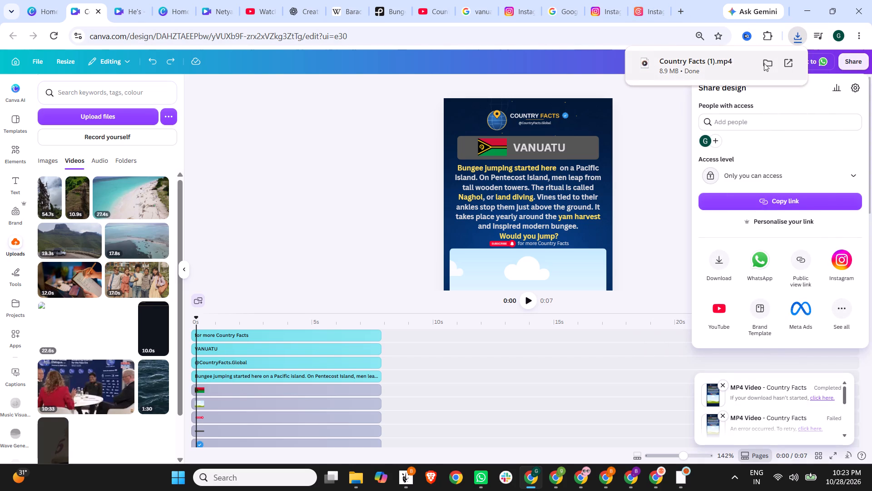
{"action": "left_click", "coordinate": [701, 66]}
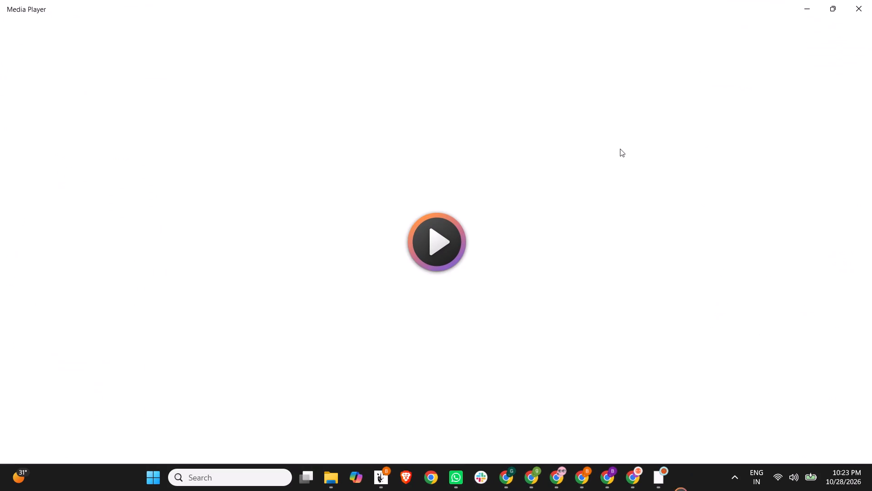
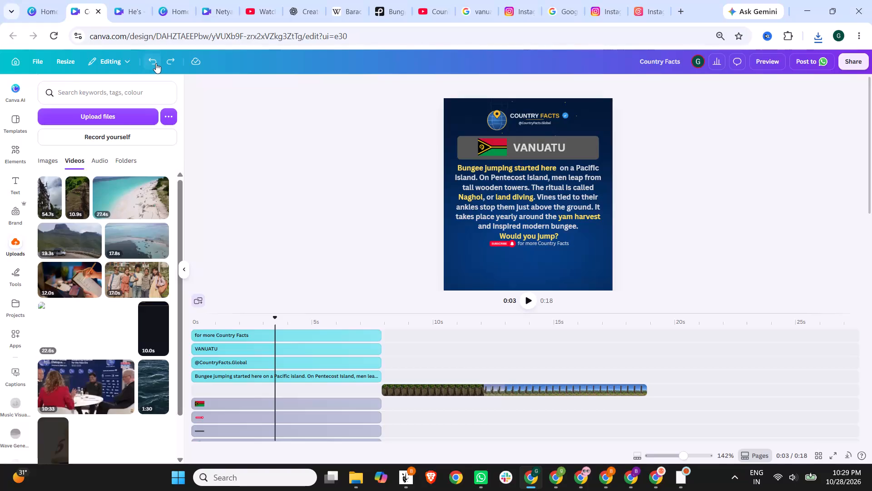
Undo the remaining clip edits in the Canva design until the sky placeholder frame is back below the text.
{"action": "double_click", "coordinate": [156, 63]}
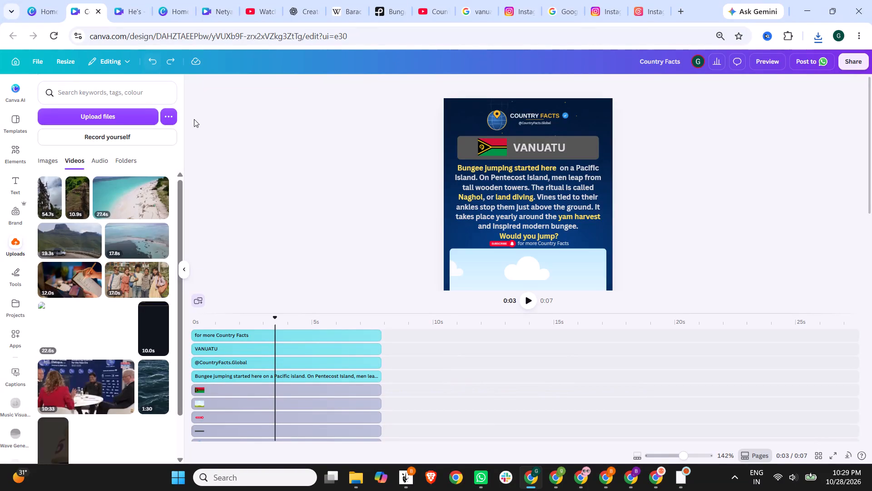
{"action": "left_click", "coordinate": [366, 240]}
Switch to YouTube Studio and permanently delete the draft Short "The Vanuatu Ritual Behind Bungee Jumping".
{"action": "left_click", "coordinate": [687, 477]}
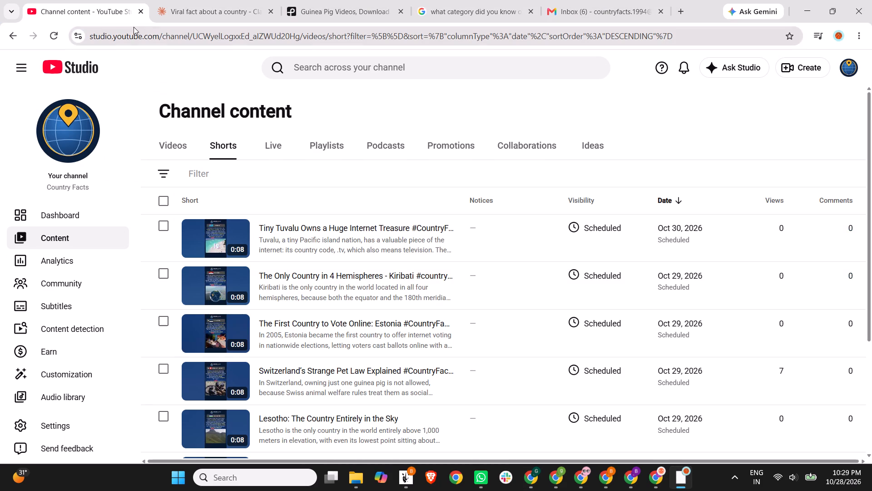
{"action": "scroll", "coordinate": [321, 256], "scroll_direction": "down", "scroll_amount": 4}
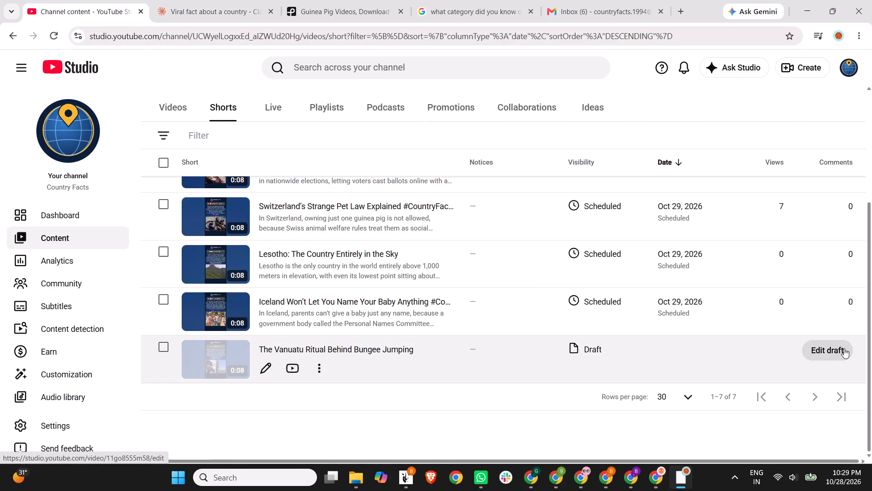
{"action": "left_click", "coordinate": [168, 348]}
{"action": "left_click", "coordinate": [429, 171]}
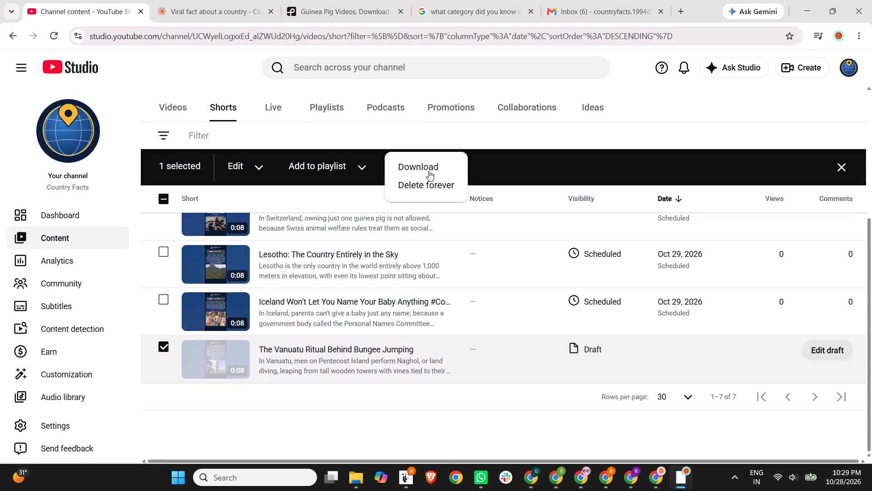
{"action": "left_click", "coordinate": [426, 189]}
{"action": "left_click", "coordinate": [400, 261]}
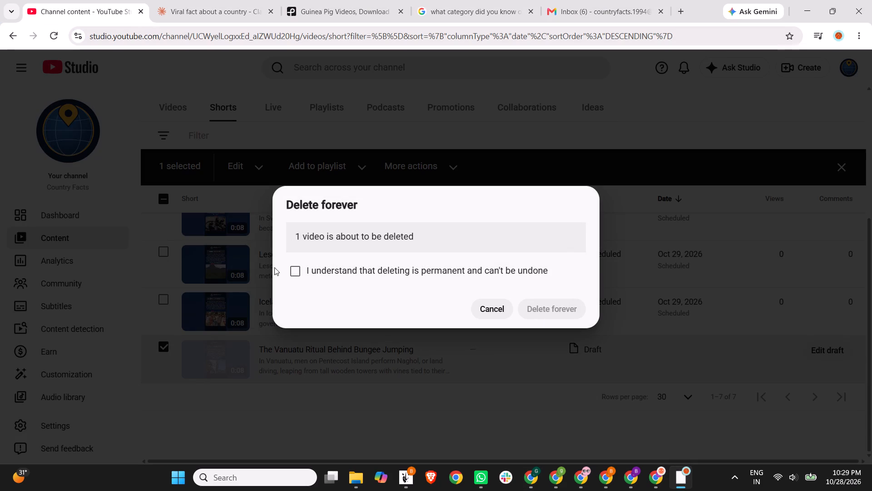
{"action": "left_click", "coordinate": [291, 271]}
{"action": "left_click", "coordinate": [540, 316]}
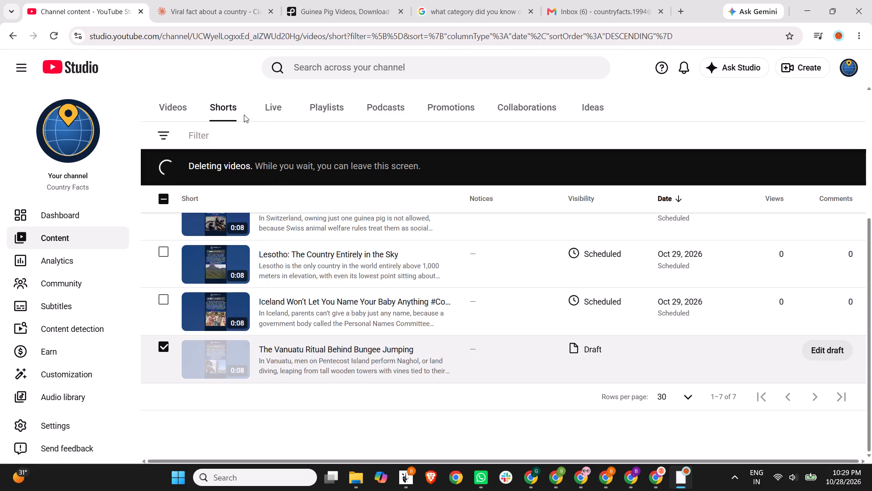
Upload the video Country Facts (3) from the Downloads folder as a new Short.
{"action": "left_click", "coordinate": [806, 68]}
{"action": "left_click", "coordinate": [767, 93]}
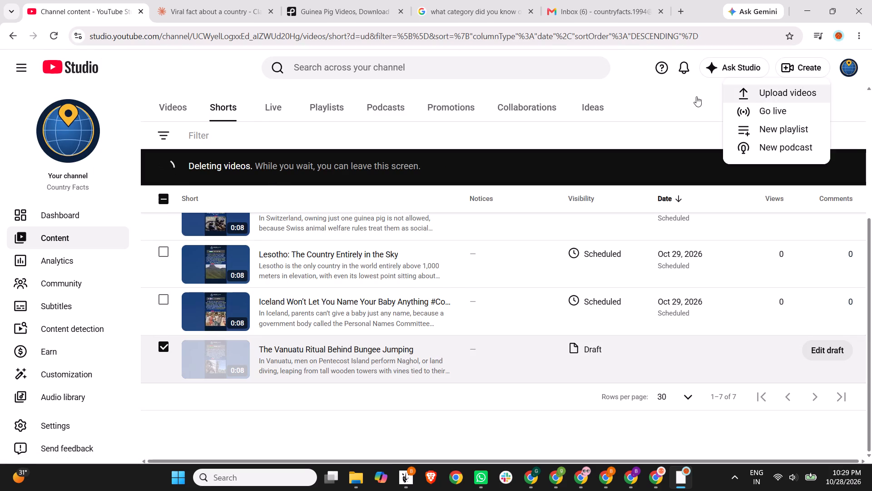
{"action": "left_click", "coordinate": [436, 308]}
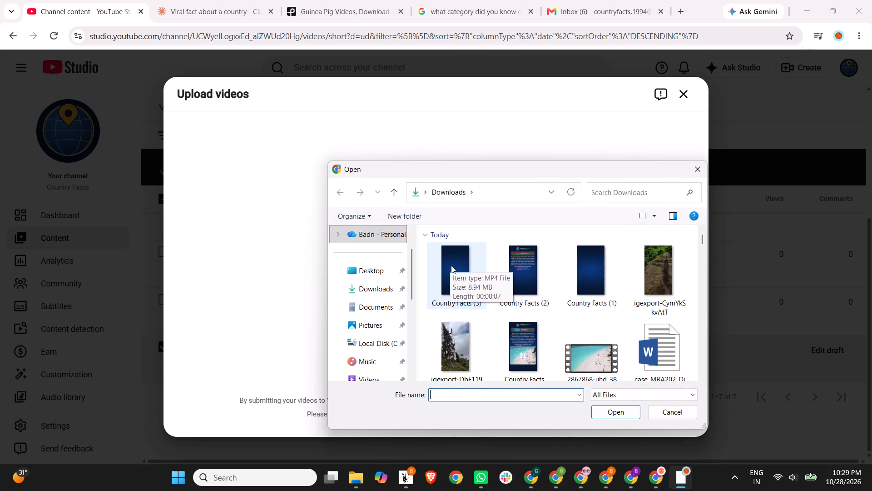
{"action": "double_click", "coordinate": [451, 266]}
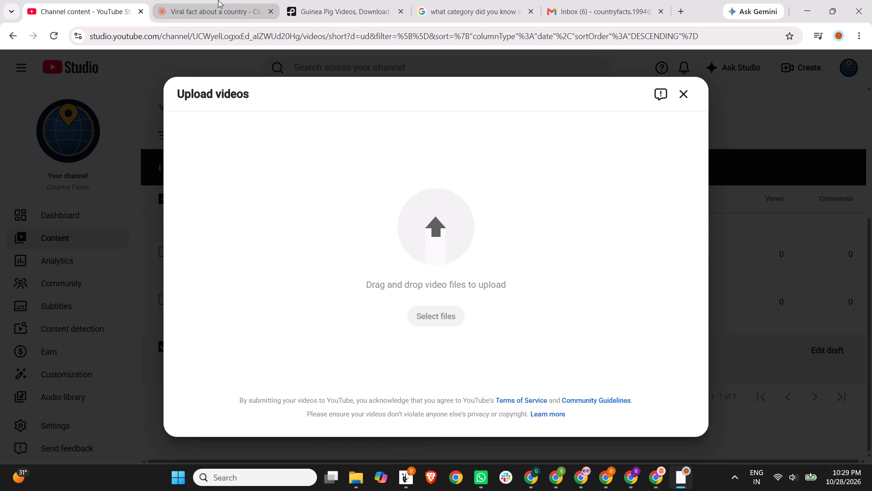
Copy the Vanuatu description with its credit line and hashtags from the Claude chat into the new Short's description.
{"action": "left_click", "coordinate": [218, 0]}
{"action": "scroll", "coordinate": [426, 220], "scroll_direction": "up", "scroll_amount": 1}
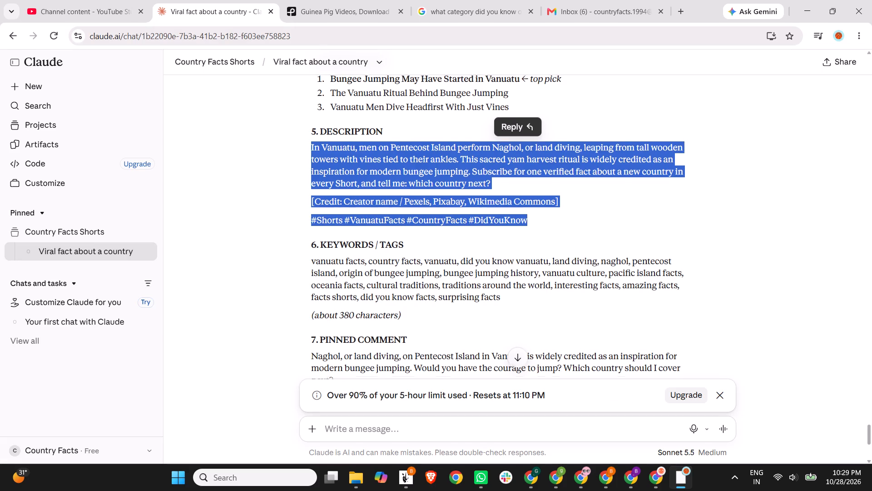
{"action": "key", "text": "ctrl+c"}
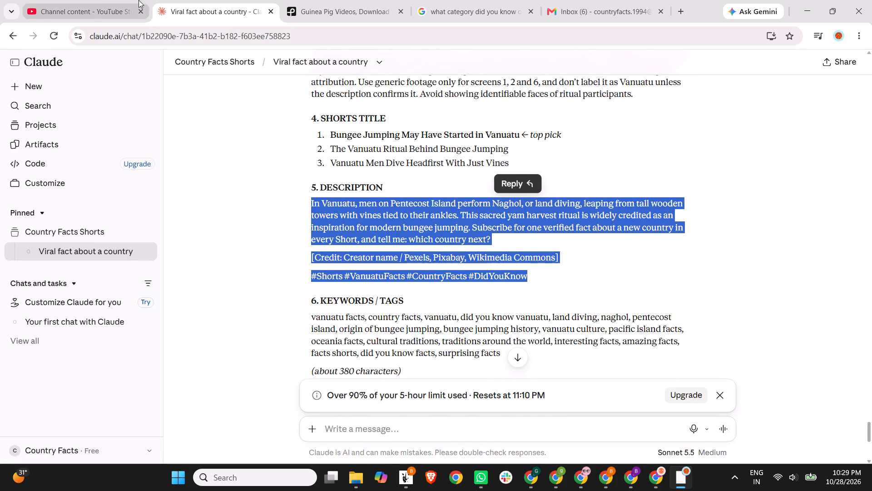
{"action": "left_click", "coordinate": [99, 0]}
{"action": "left_click", "coordinate": [288, 275]}
{"action": "key", "text": "ctrl+v"}
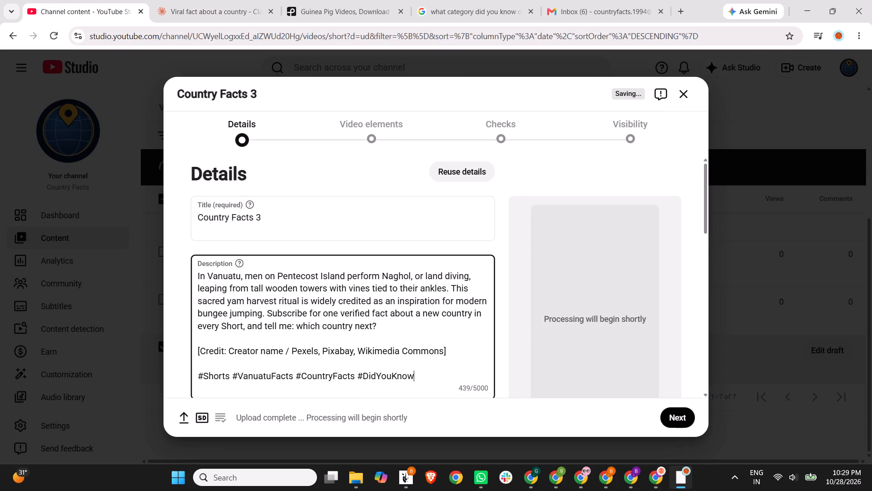
Remove the square brackets around the credit line in the Short's description.
{"action": "scroll", "coordinate": [335, 321], "scroll_direction": "down", "scroll_amount": 1}
{"action": "left_click_drag", "start_coordinate": [202, 292], "coordinate": [195, 292]}
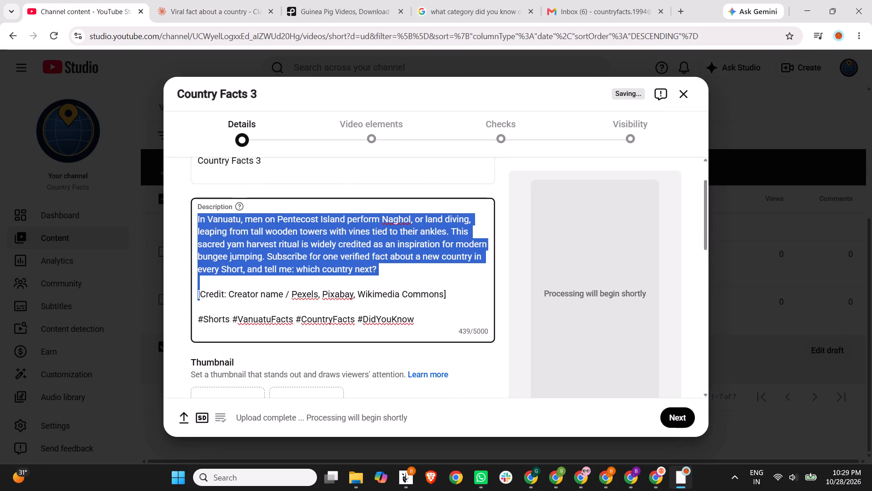
{"action": "left_click", "coordinate": [243, 307]}
{"action": "left_click", "coordinate": [199, 291]}
{"action": "left_click", "coordinate": [200, 294]}
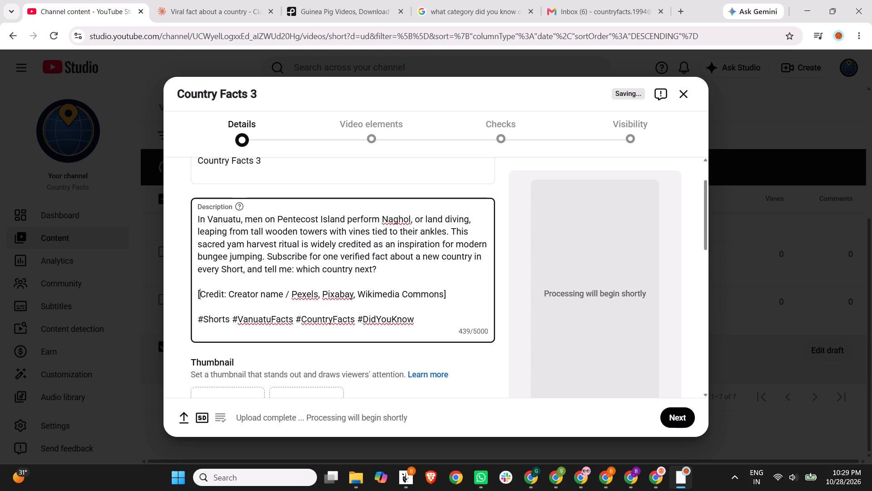
{"action": "key", "text": "BackSpace"}
{"action": "left_click", "coordinate": [449, 296]}
{"action": "key", "text": "BackSpace"}
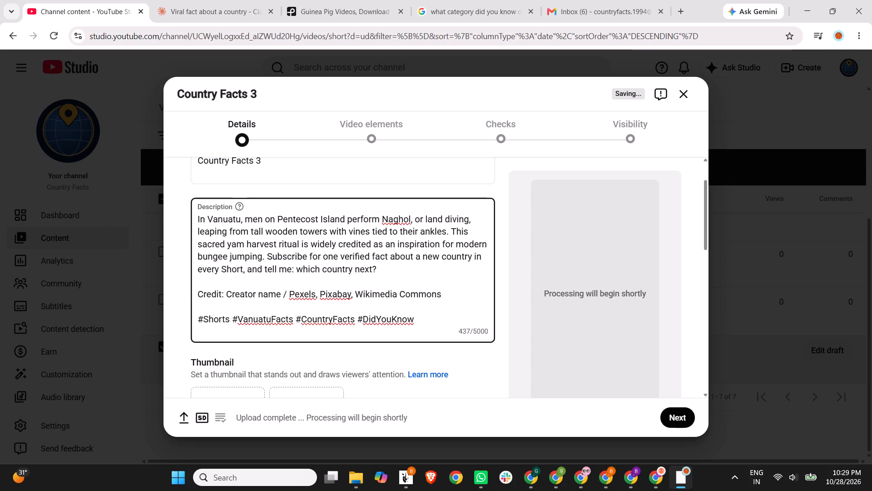
{"action": "left_click_drag", "start_coordinate": [446, 294], "coordinate": [289, 292]}
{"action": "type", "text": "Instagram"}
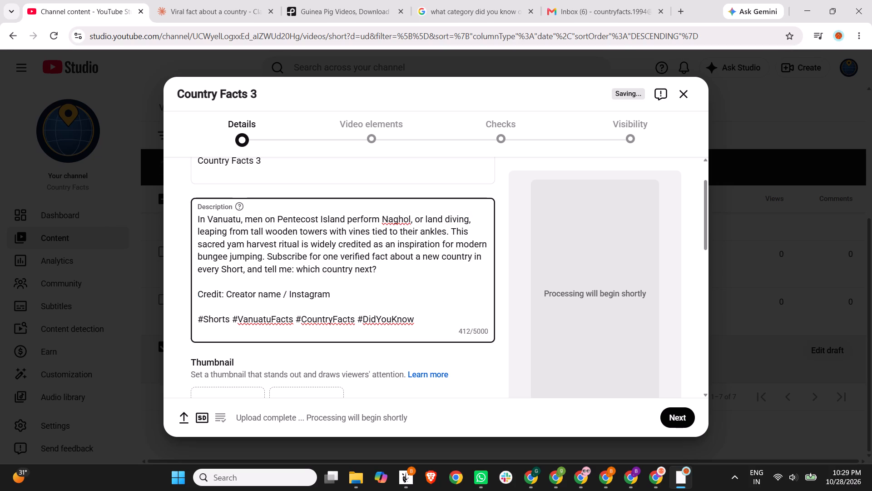
{"action": "left_click_drag", "start_coordinate": [282, 295], "coordinate": [228, 294]}
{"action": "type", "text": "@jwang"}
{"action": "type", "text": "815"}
{"action": "left_click", "coordinate": [537, 473]}
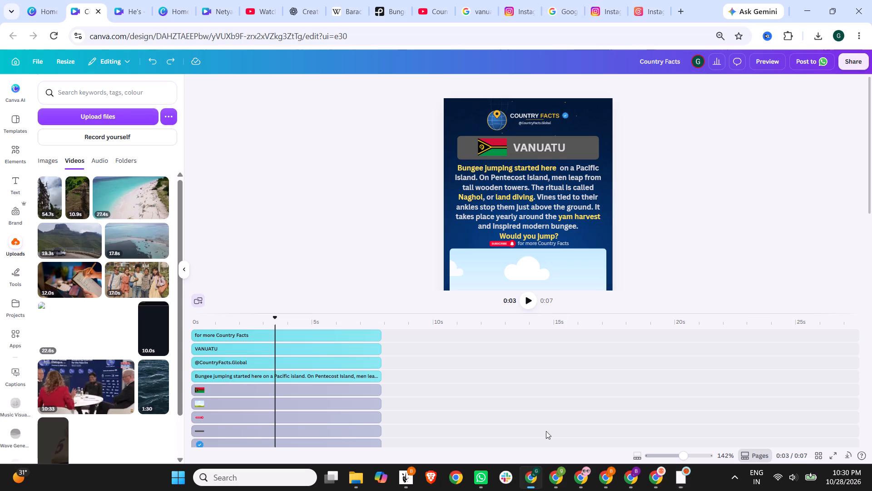
{"action": "left_click", "coordinate": [524, 0]}
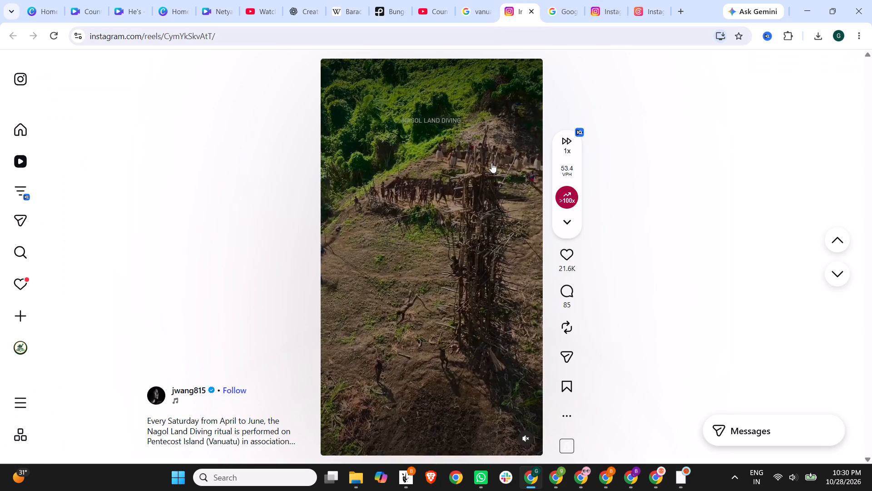
{"action": "left_click", "coordinate": [609, 0]}
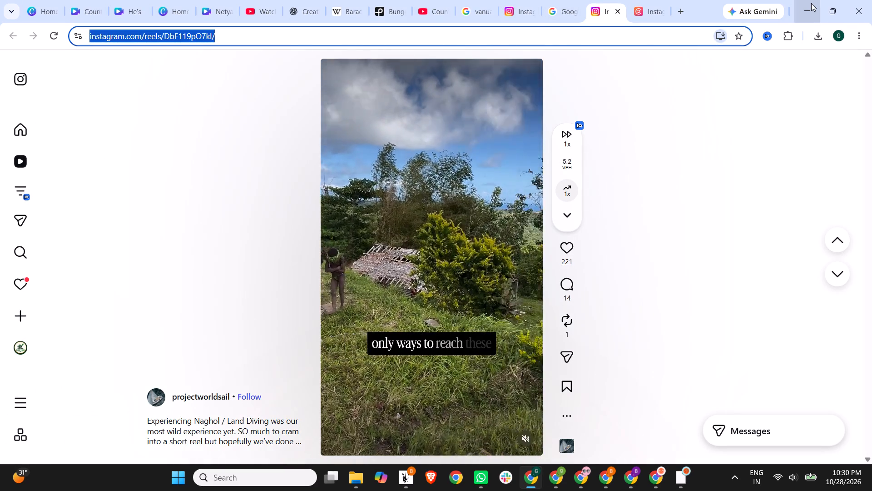
{"action": "left_click", "coordinate": [811, 3]}
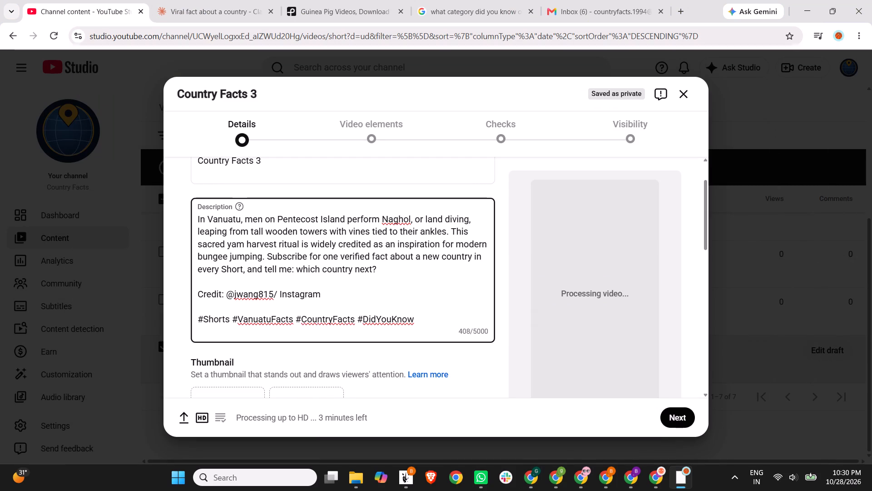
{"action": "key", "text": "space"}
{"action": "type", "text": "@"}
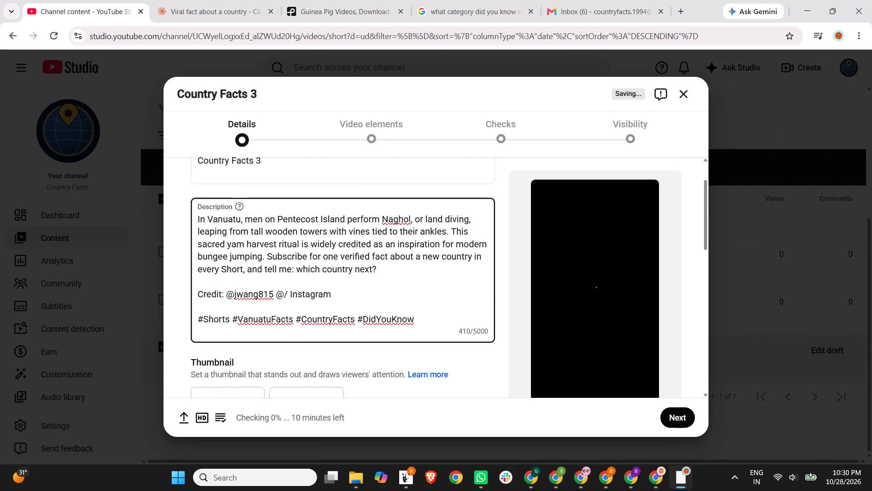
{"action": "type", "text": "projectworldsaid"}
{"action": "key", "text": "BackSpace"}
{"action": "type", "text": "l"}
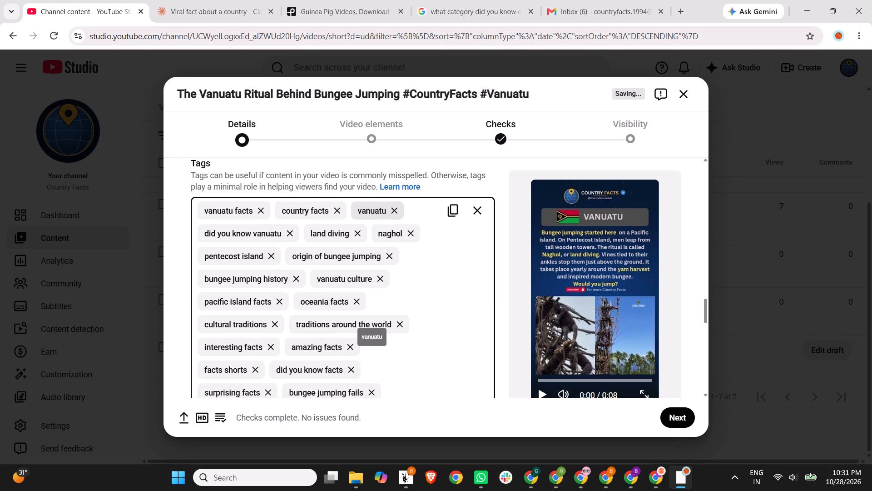
{"action": "type", "text": "biggest bungee jumping"}
{"action": "key", "text": "Return"}
{"action": "key", "text": "n"}
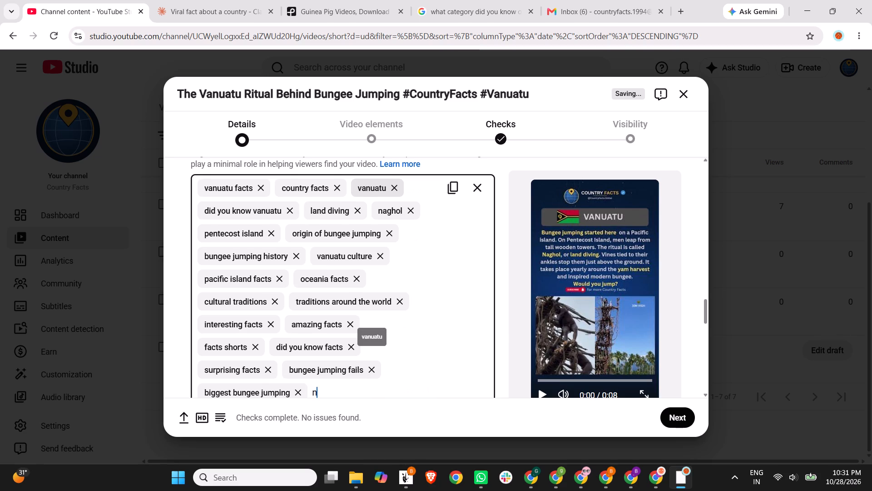
{"action": "key", "text": "BackSpace"}
{"action": "type", "text": "bunjee"}
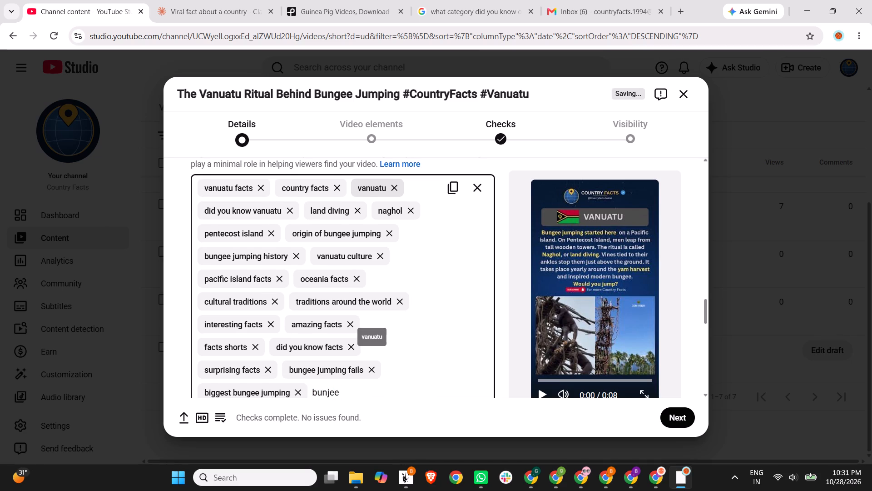
{"action": "key", "text": "BackSpace"}
{"action": "key", "text": "BackSpace"}
{"action": "key", "text": "BackSpace"}
{"action": "type", "text": "gee"}
{"action": "key", "text": "space"}
{"action": "type", "text": "jumping"}
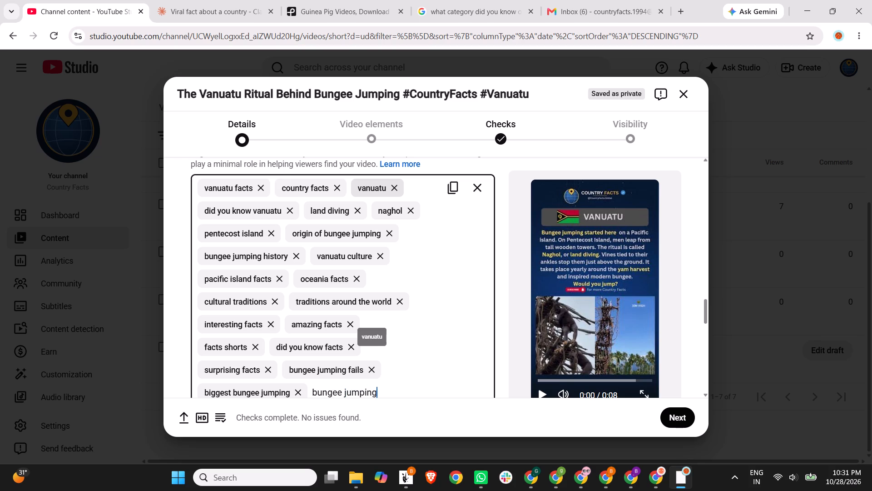
{"action": "key", "text": "space"}
{"action": "type", "text": "spot"}
{"action": "key", "text": "Return"}
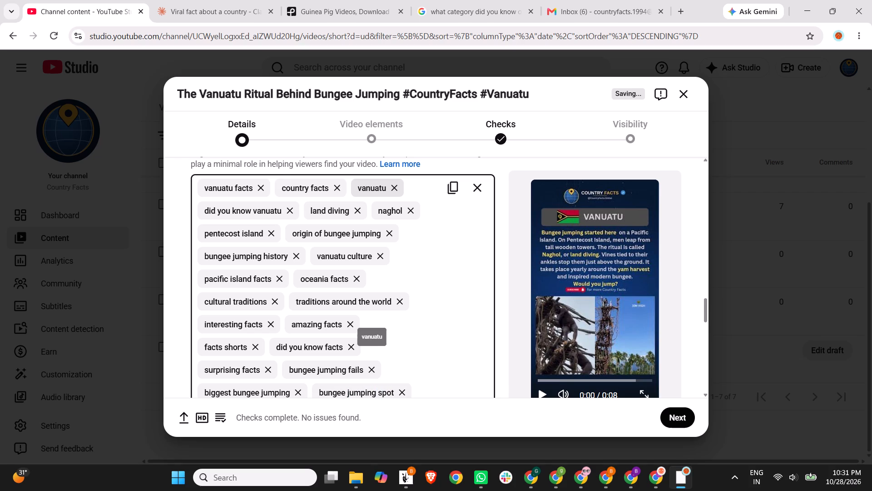
Allow only audio remixing for the Short and set its category to Entertainment.
{"action": "scroll", "coordinate": [409, 288], "scroll_direction": "down", "scroll_amount": 3}
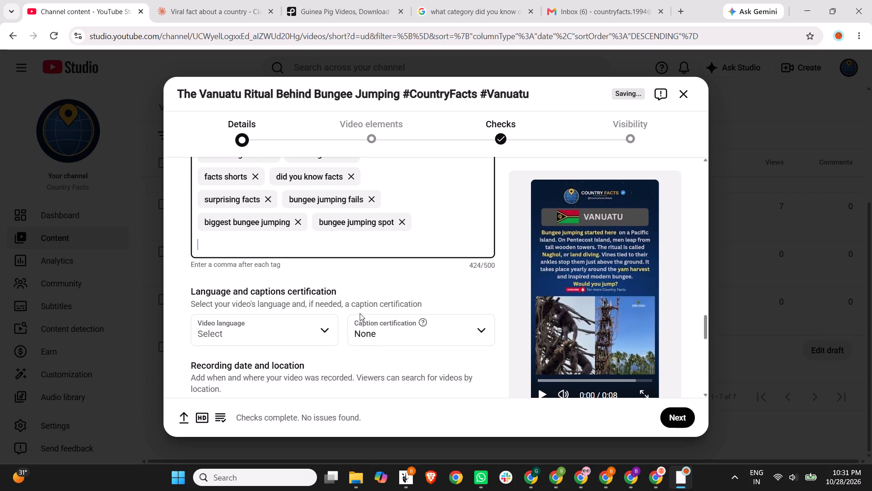
{"action": "scroll", "coordinate": [302, 327], "scroll_direction": "down", "scroll_amount": 6}
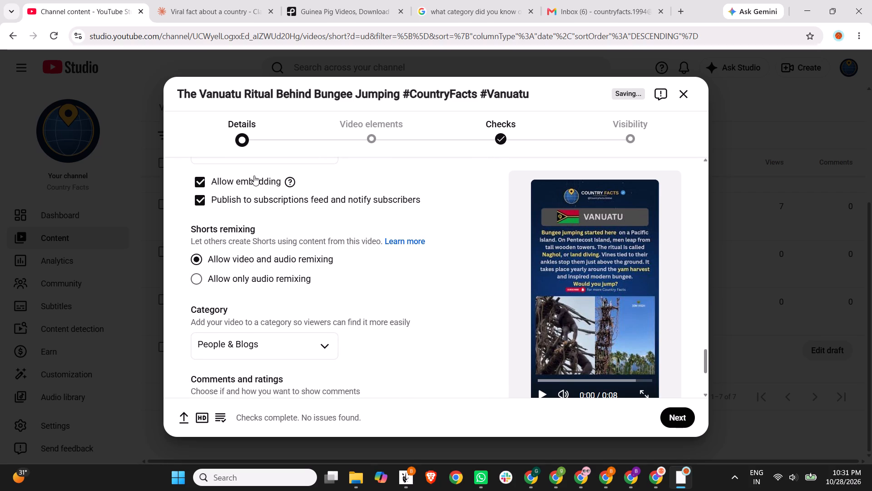
{"action": "left_click", "coordinate": [236, 269]}
{"action": "left_click", "coordinate": [246, 277]}
{"action": "left_click", "coordinate": [294, 345]}
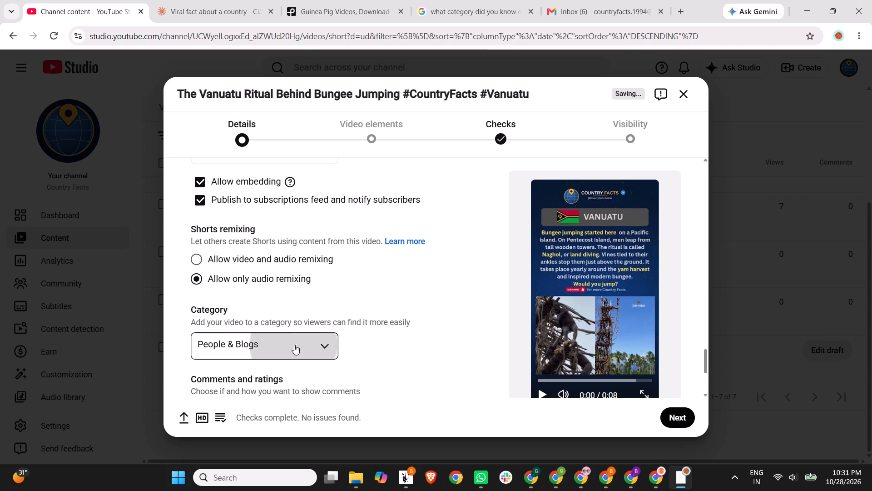
{"action": "left_click", "coordinate": [257, 147]}
{"action": "scroll", "coordinate": [433, 245], "scroll_direction": "down", "scroll_amount": 4}
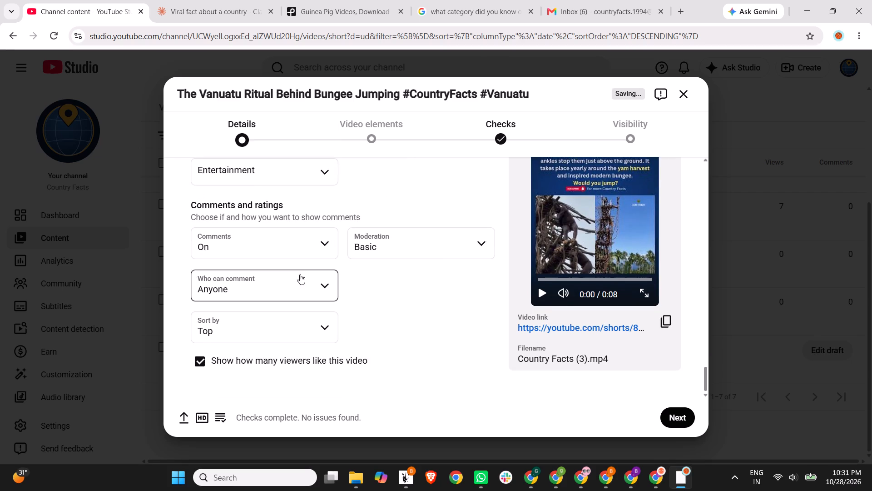
{"action": "scroll", "coordinate": [452, 353], "scroll_direction": "up", "scroll_amount": 6}
{"action": "scroll", "coordinate": [489, 349], "scroll_direction": "up", "scroll_amount": 11}
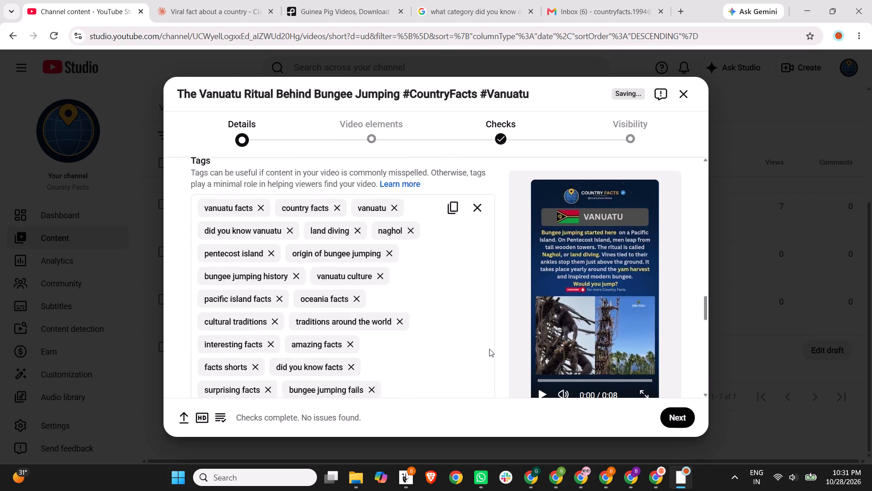
Advance the Vanuatu Short's upload from its details through the copyright checks to the visibility stage.
{"action": "scroll", "coordinate": [489, 349], "scroll_direction": "up", "scroll_amount": 20}
{"action": "scroll", "coordinate": [489, 349], "scroll_direction": "up", "scroll_amount": 11}
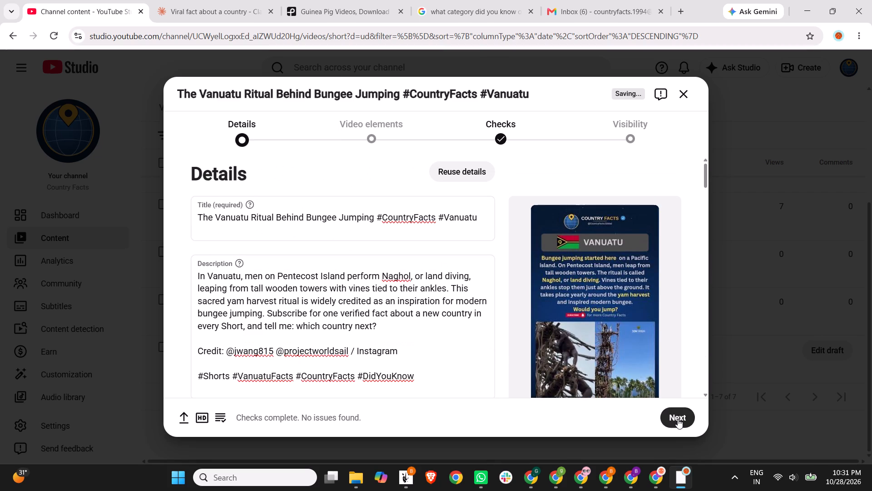
{"action": "left_click", "coordinate": [679, 418]}
{"action": "left_click", "coordinate": [682, 413]}
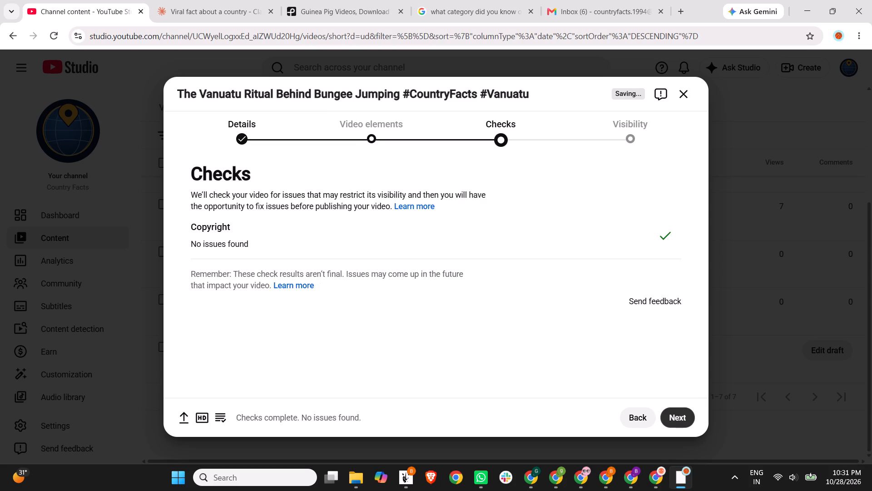
{"action": "left_click", "coordinate": [673, 420]}
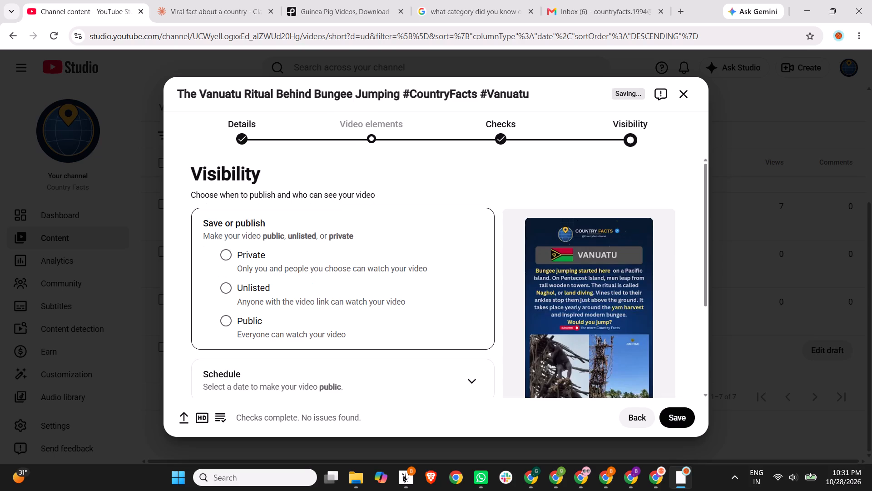
Schedule the Vanuatu Short as public for Oct 30, 2026 at 3:30 PM and close the scheduling confirmation.
{"action": "scroll", "coordinate": [246, 346], "scroll_direction": "down", "scroll_amount": 3}
{"action": "left_click", "coordinate": [419, 245]}
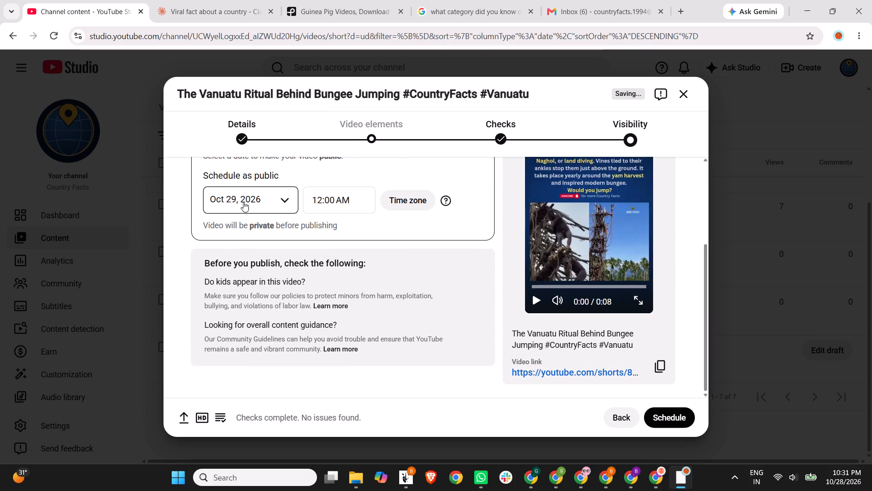
{"action": "left_click", "coordinate": [243, 199]}
{"action": "left_click", "coordinate": [312, 327]}
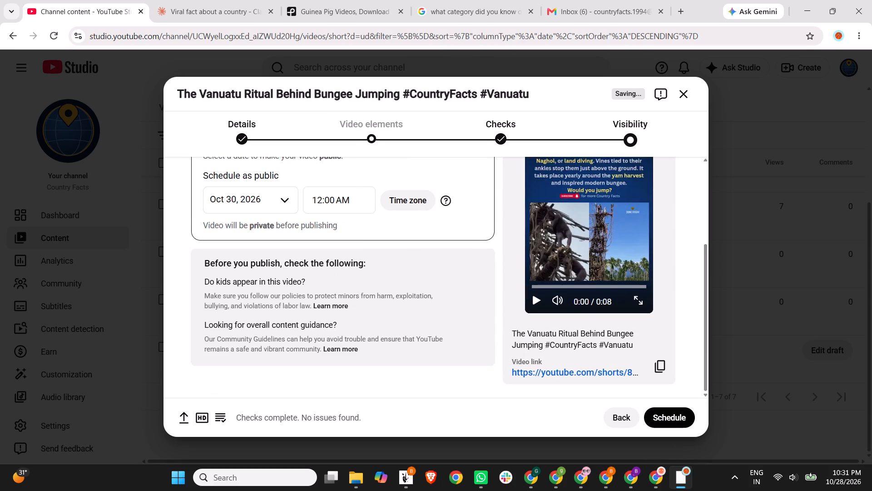
{"action": "left_click", "coordinate": [332, 206]}
{"action": "scroll", "coordinate": [356, 324], "scroll_direction": "down", "scroll_amount": 6}
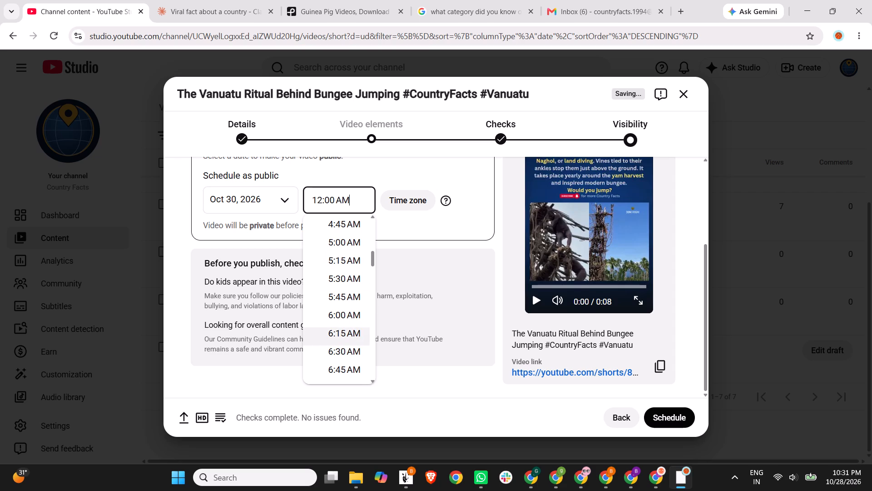
{"action": "scroll", "coordinate": [347, 324], "scroll_direction": "down", "scroll_amount": 14}
{"action": "scroll", "coordinate": [347, 232], "scroll_direction": "up", "scroll_amount": 1}
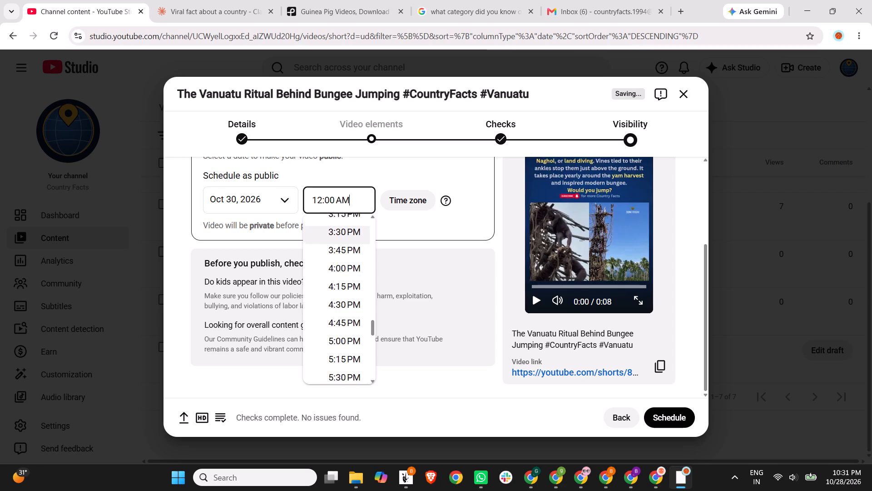
{"action": "left_click", "coordinate": [350, 261]}
{"action": "left_click", "coordinate": [339, 201]}
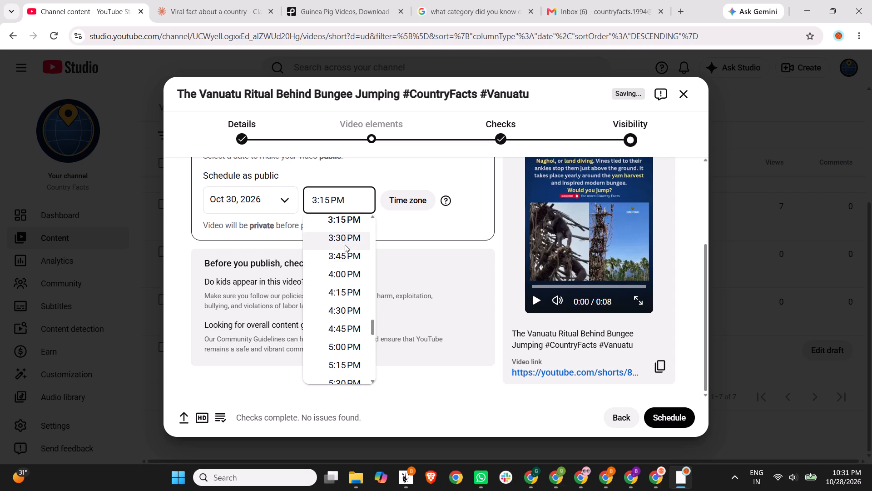
{"action": "left_click", "coordinate": [345, 243]}
{"action": "left_click", "coordinate": [665, 414]}
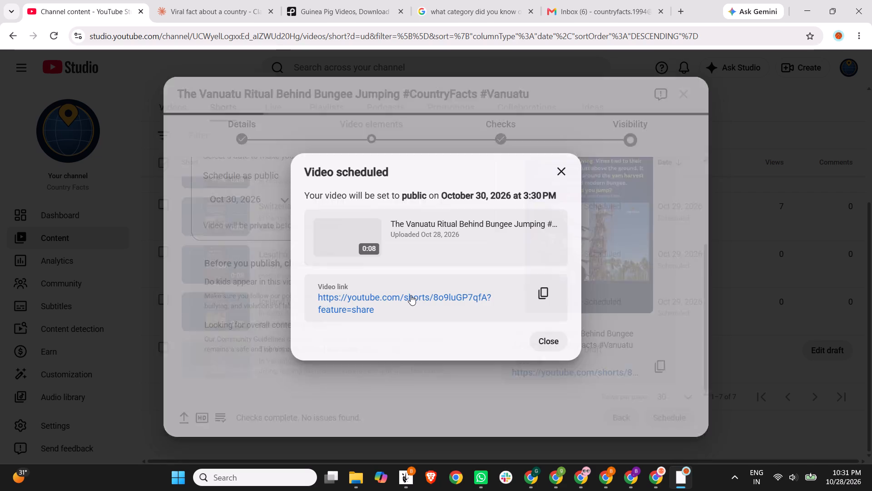
{"action": "left_click", "coordinate": [545, 342]}
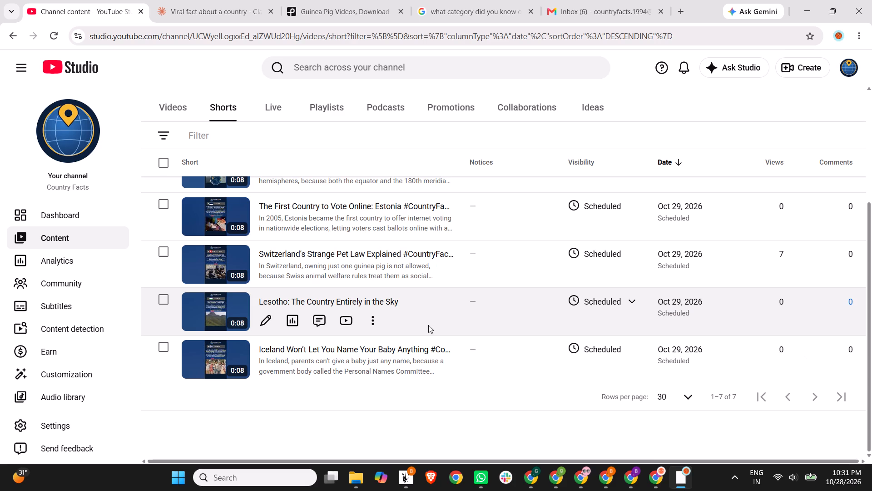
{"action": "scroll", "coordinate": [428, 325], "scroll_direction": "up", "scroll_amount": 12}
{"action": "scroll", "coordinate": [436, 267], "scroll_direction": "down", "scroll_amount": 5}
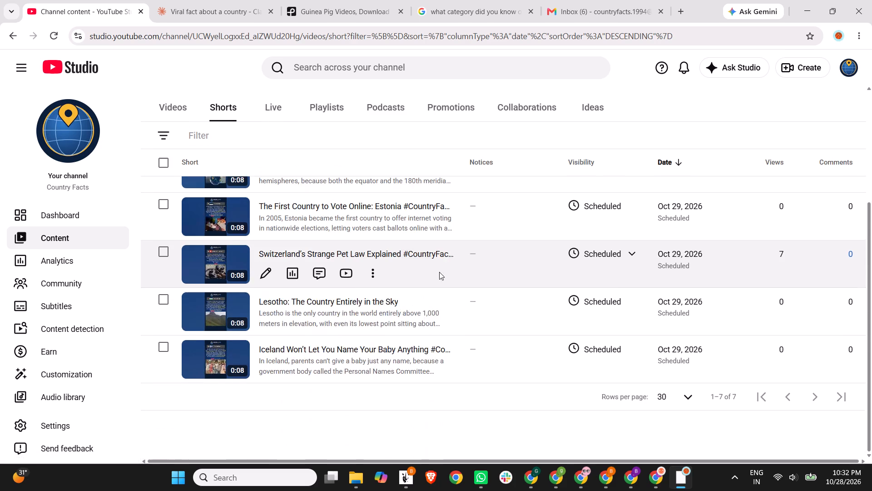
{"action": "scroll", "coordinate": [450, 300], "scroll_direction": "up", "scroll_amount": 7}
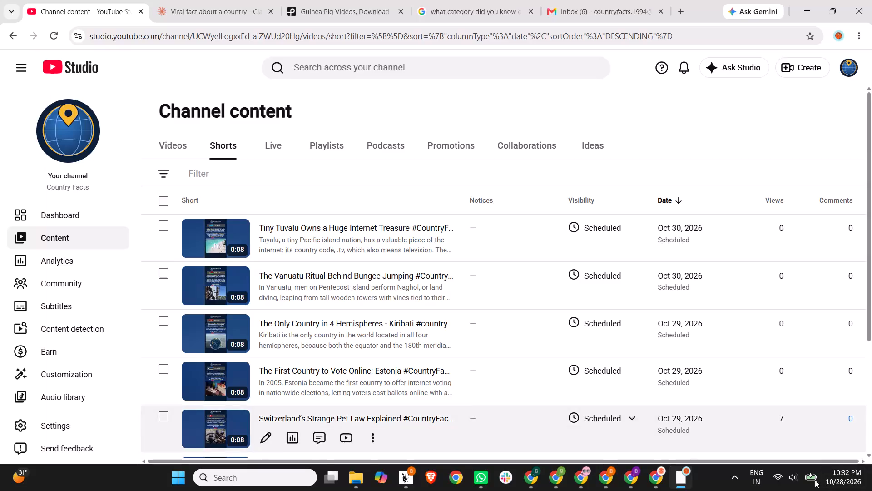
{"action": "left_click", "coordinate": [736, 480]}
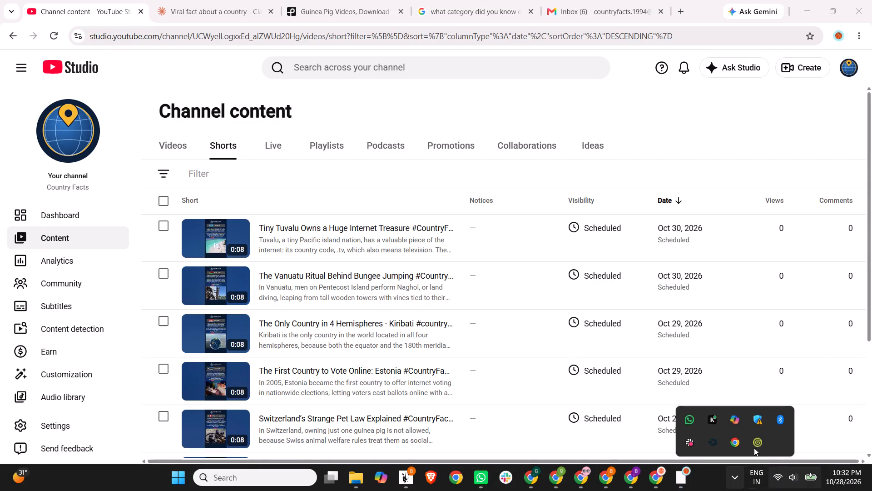